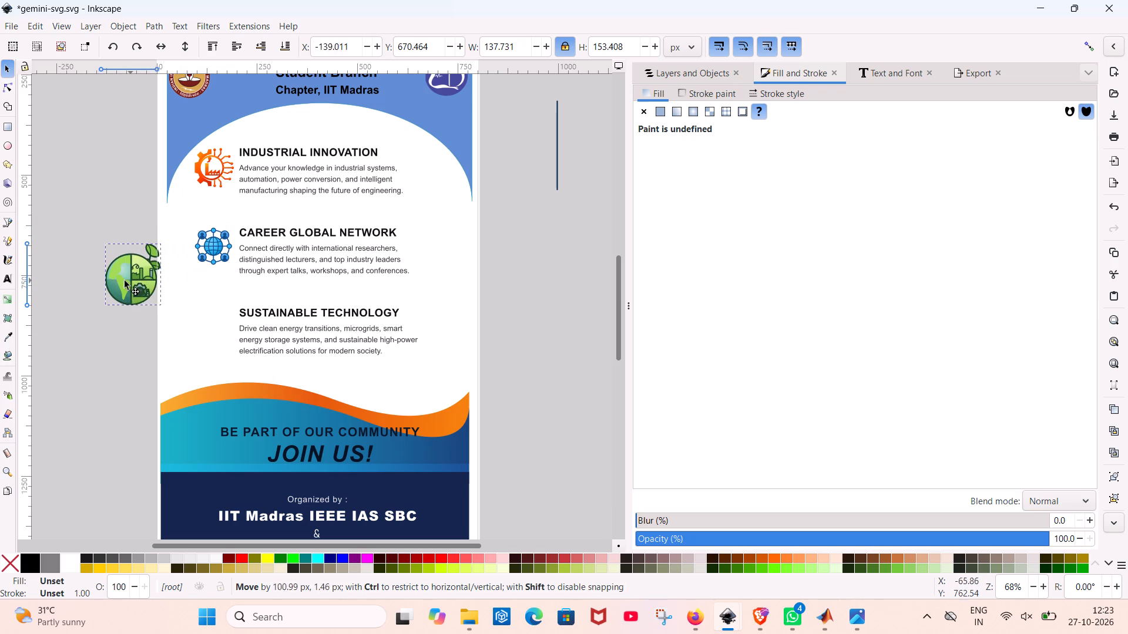
left_click_drag(125, 281, 115, 281)
left_click_drag(144, 309, 125, 295)
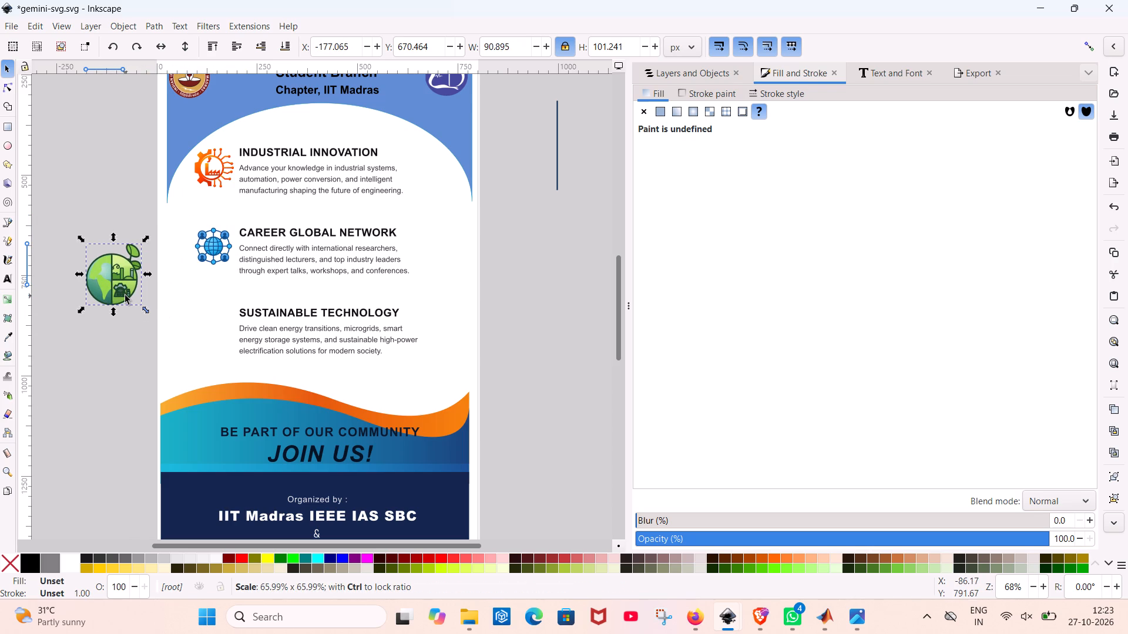
left_click_drag(125, 295, 128, 301)
left_click_drag(108, 267, 204, 221)
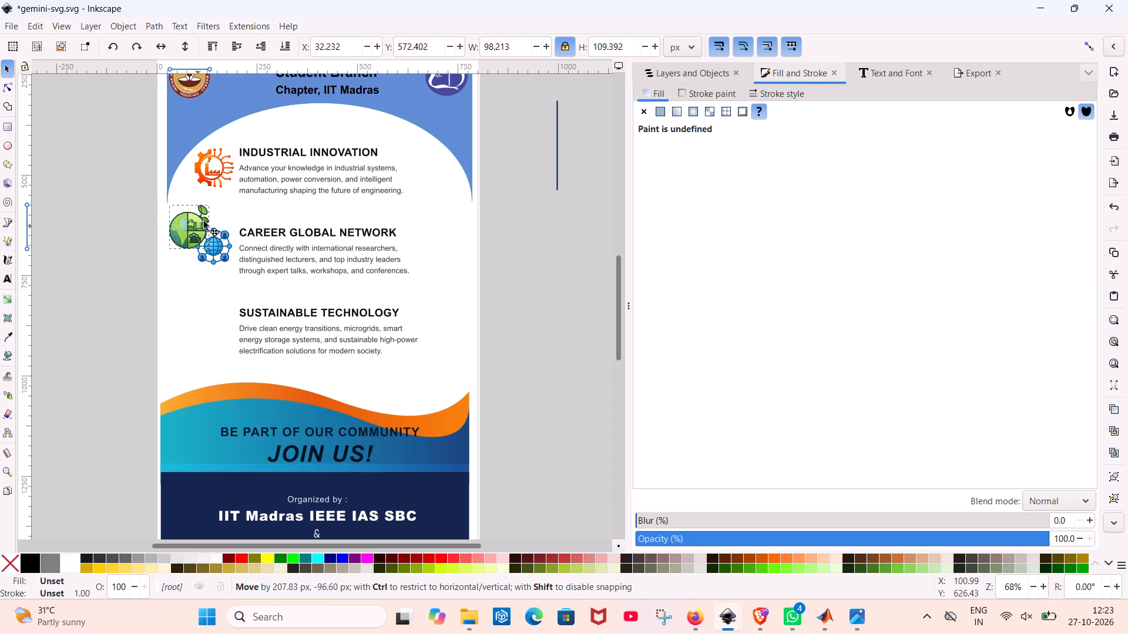
left_click_drag(204, 221, 219, 234)
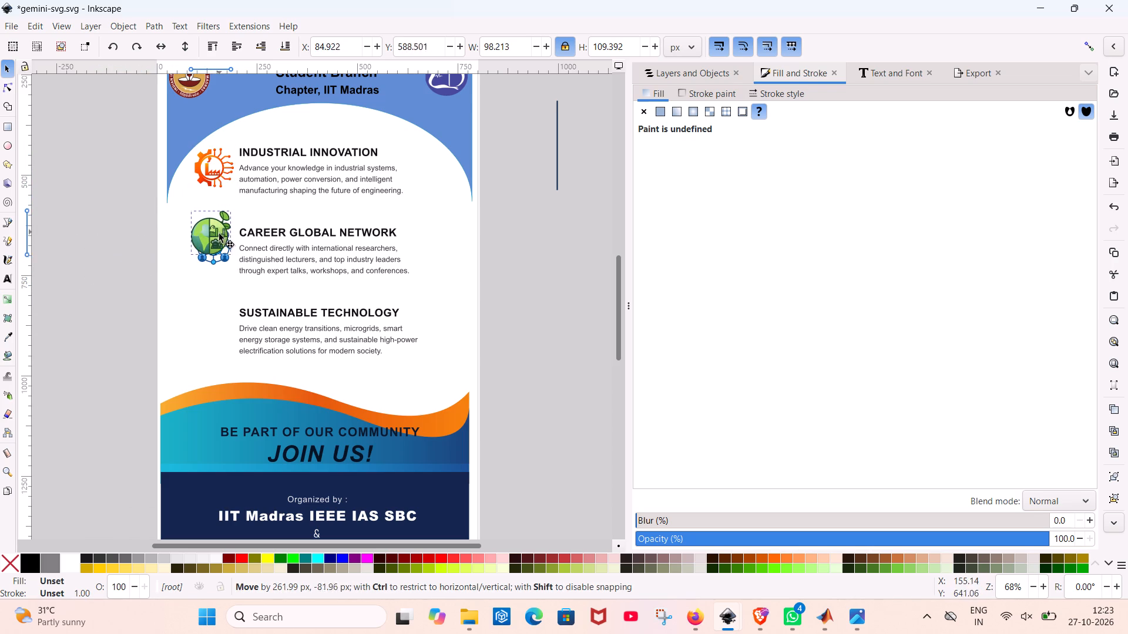
left_click_drag(219, 234, 220, 320)
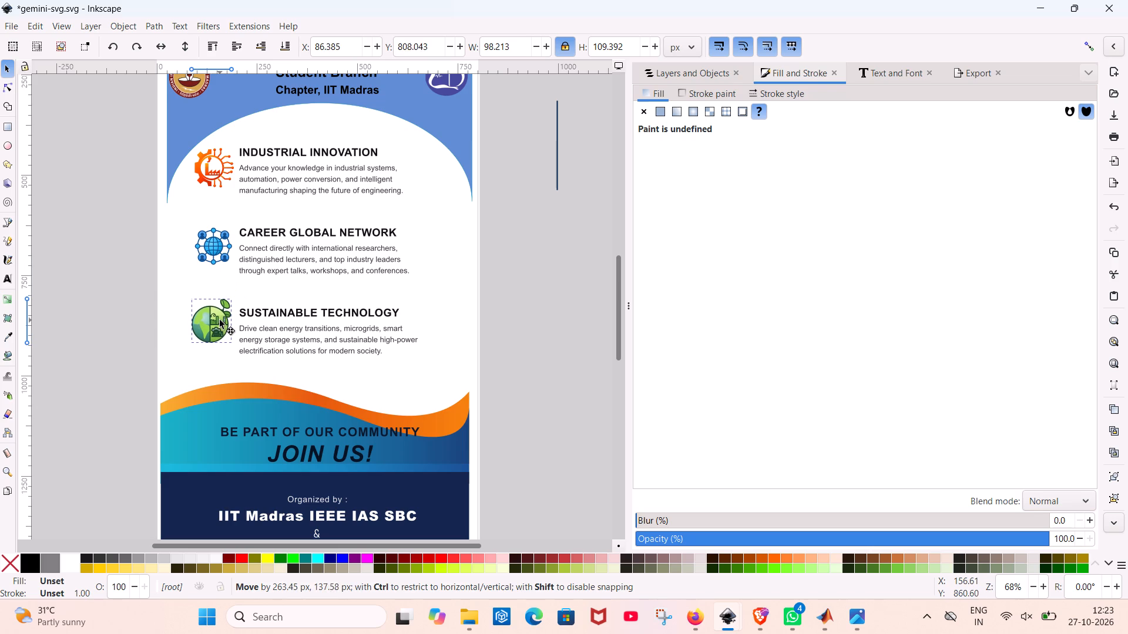
left_click_drag(220, 320, 221, 325)
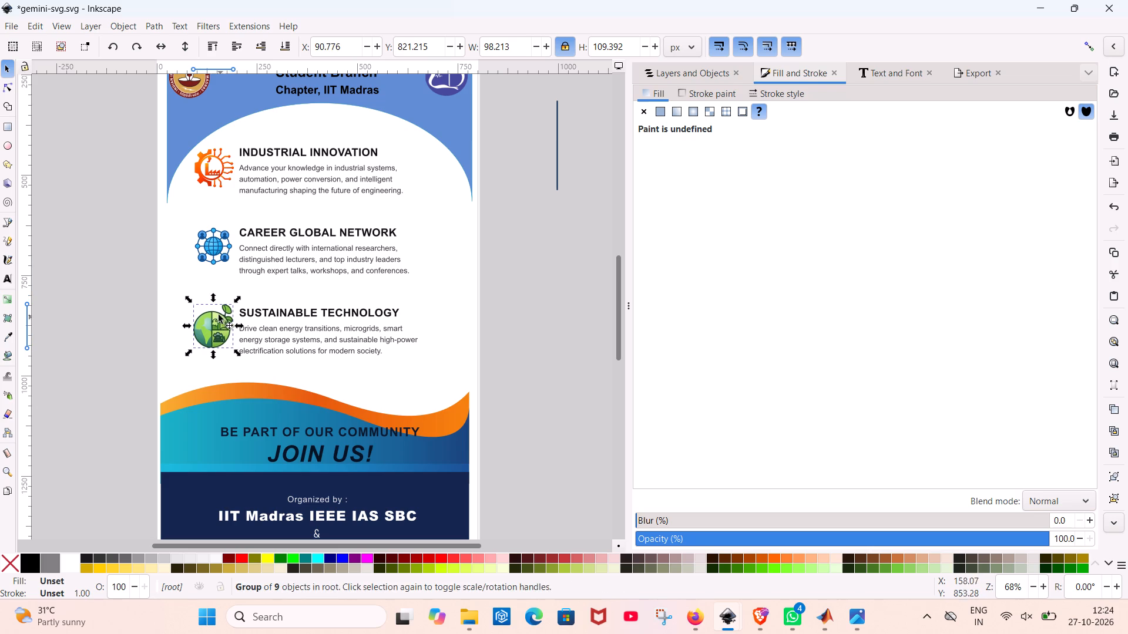
Enlarge the blue network icon to about 100 × 100 px, matching it against the orange gear icon, and place it beside Career Global Network.
scroll(212, 298, "up", 3, "ctrl")
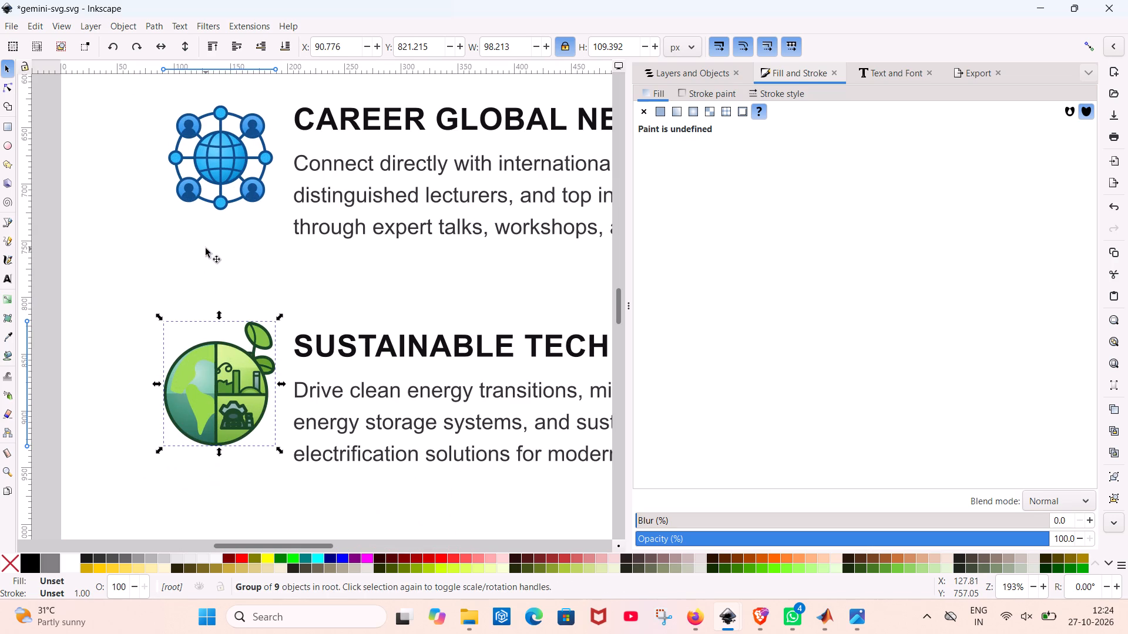
middle_click_drag(206, 248, 241, 557)
scroll(206, 248, "down", 1)
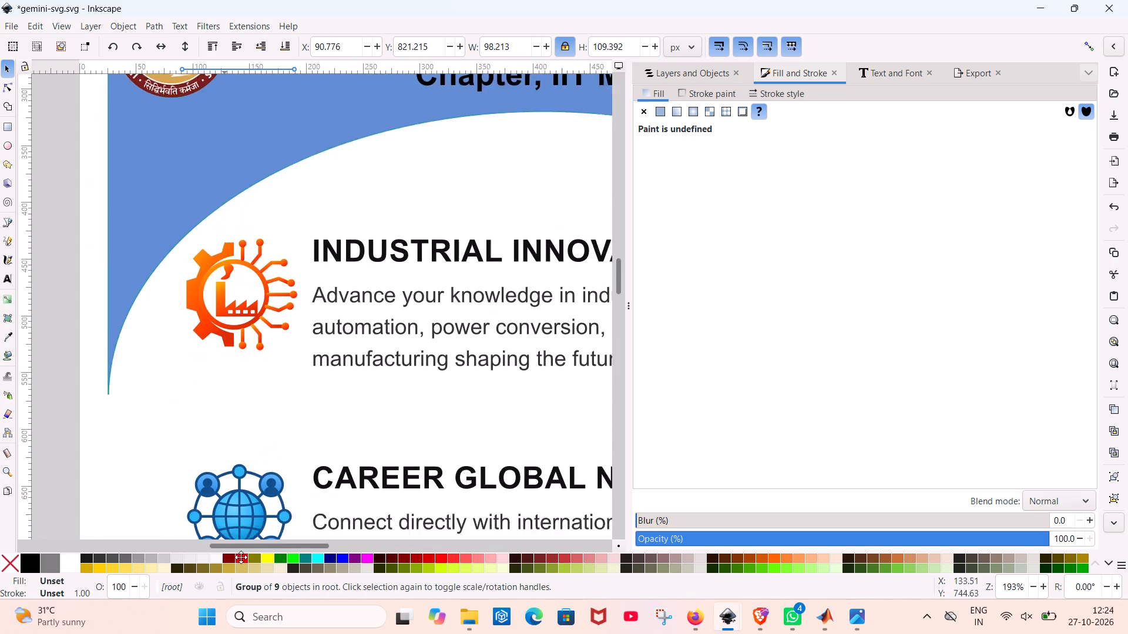
middle_click_drag(241, 557, 243, 463)
left_click_drag(257, 384, 271, 188)
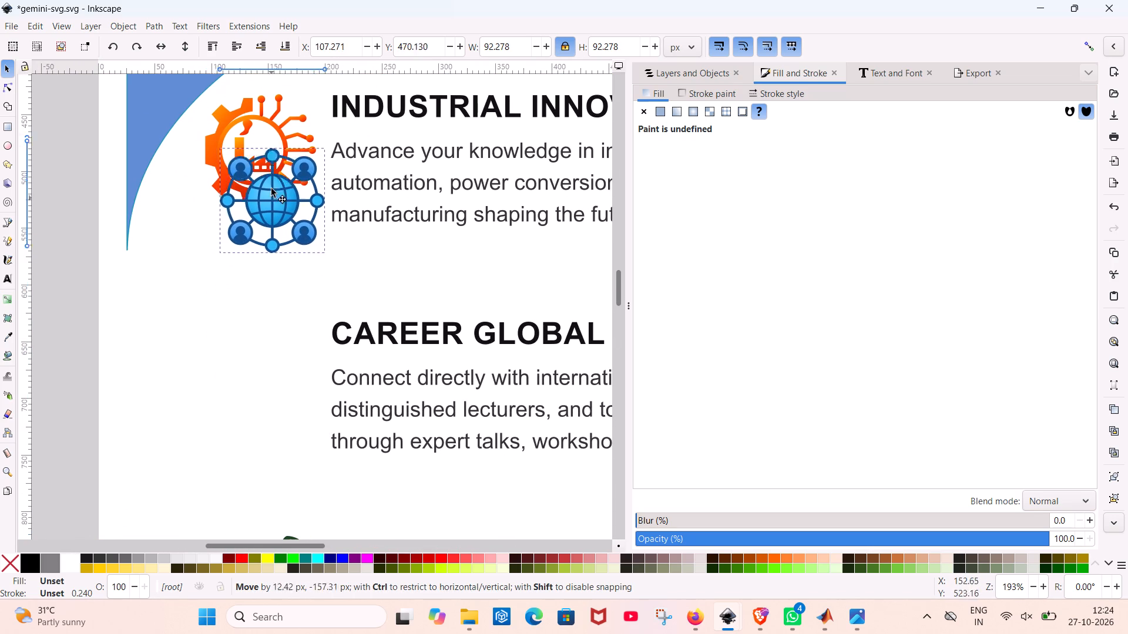
left_click_drag(271, 188, 253, 155)
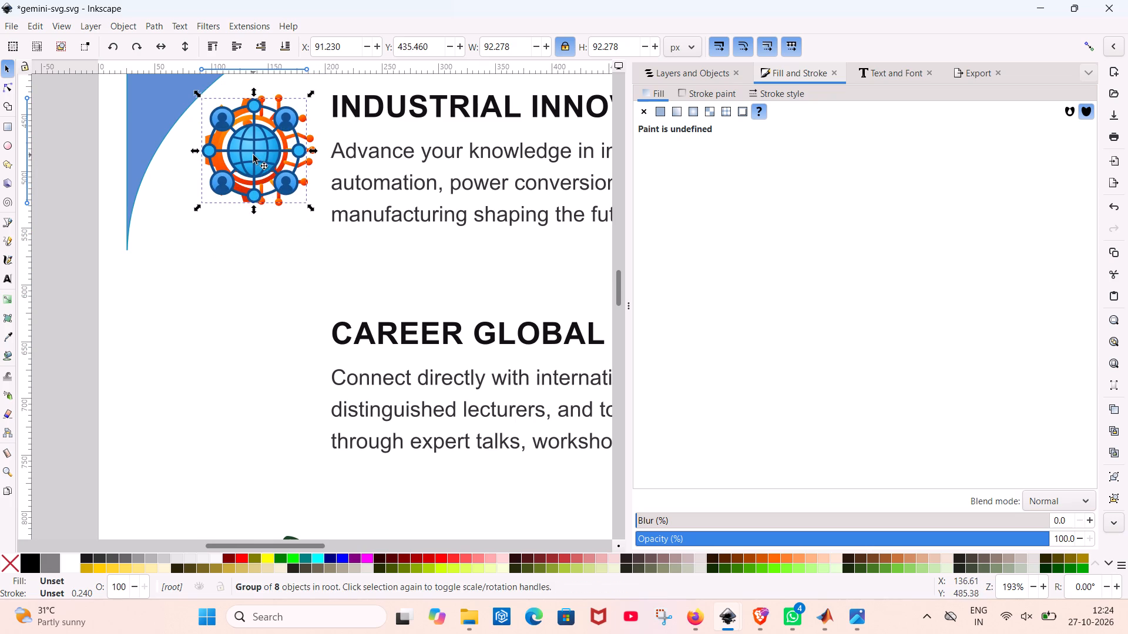
left_click_drag(311, 208, 320, 218)
left_click_drag(266, 161, 253, 200)
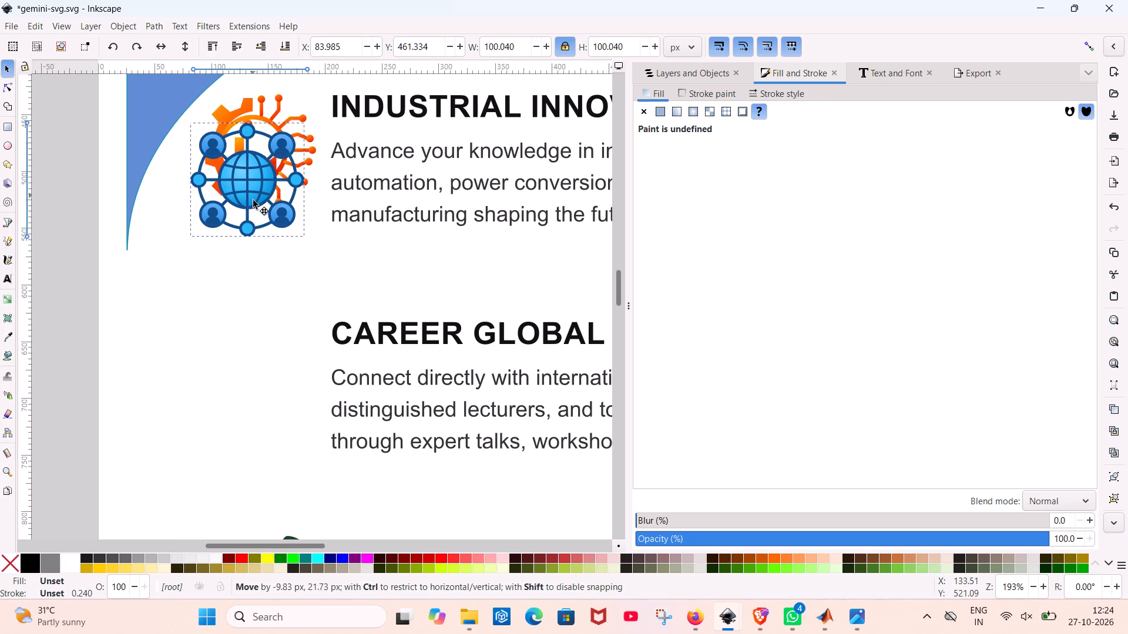
left_click_drag(253, 200, 258, 166)
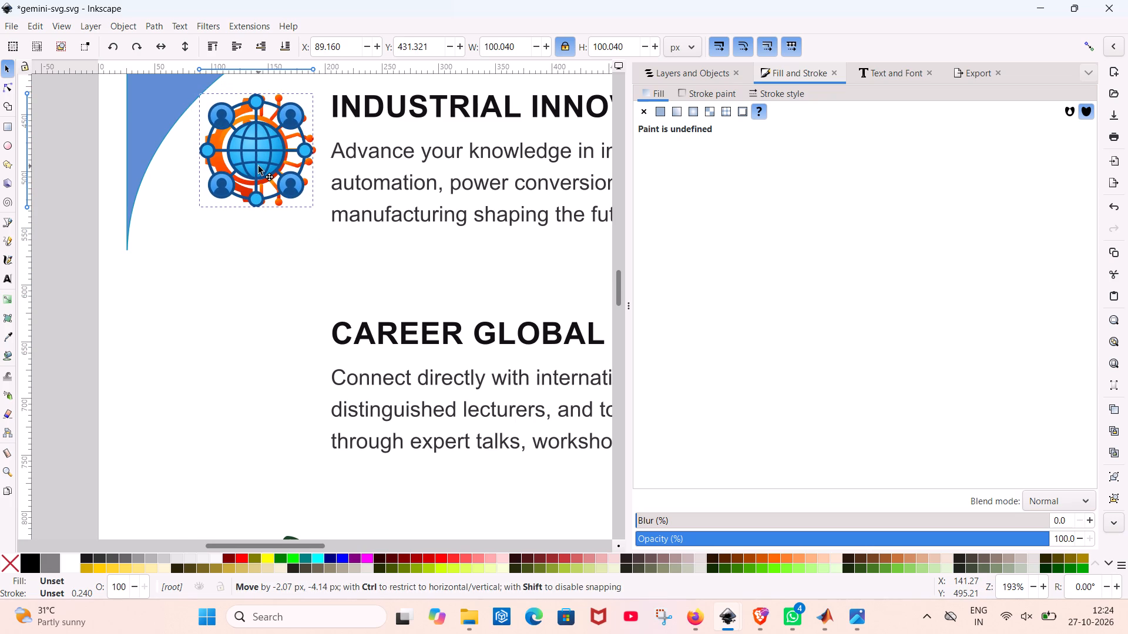
left_click_drag(258, 166, 257, 377)
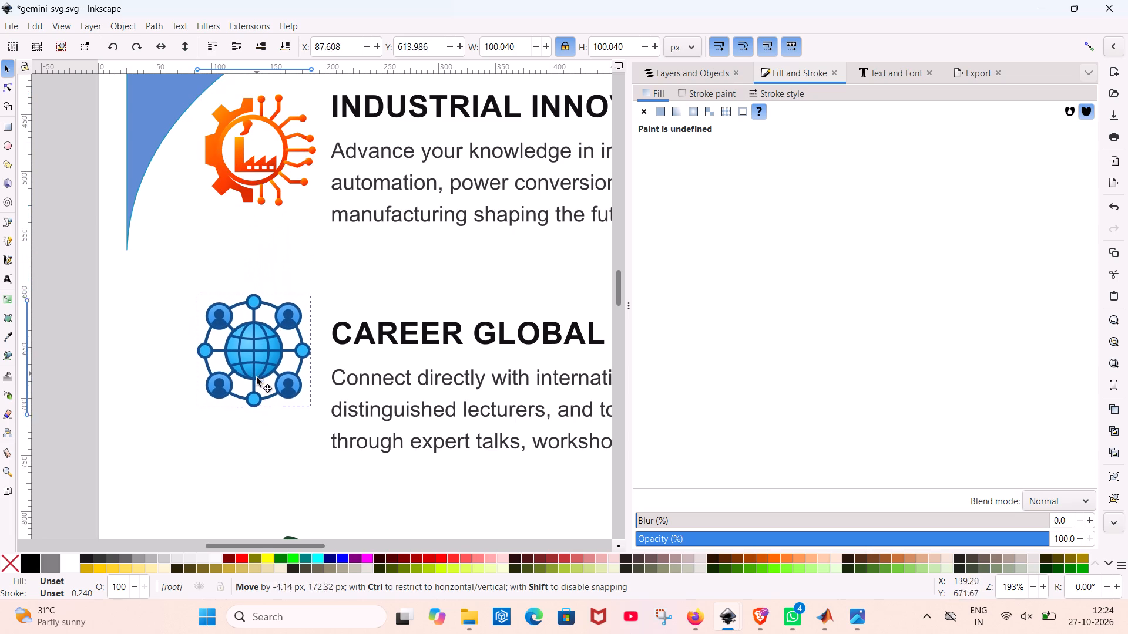
left_click_drag(257, 377, 256, 389)
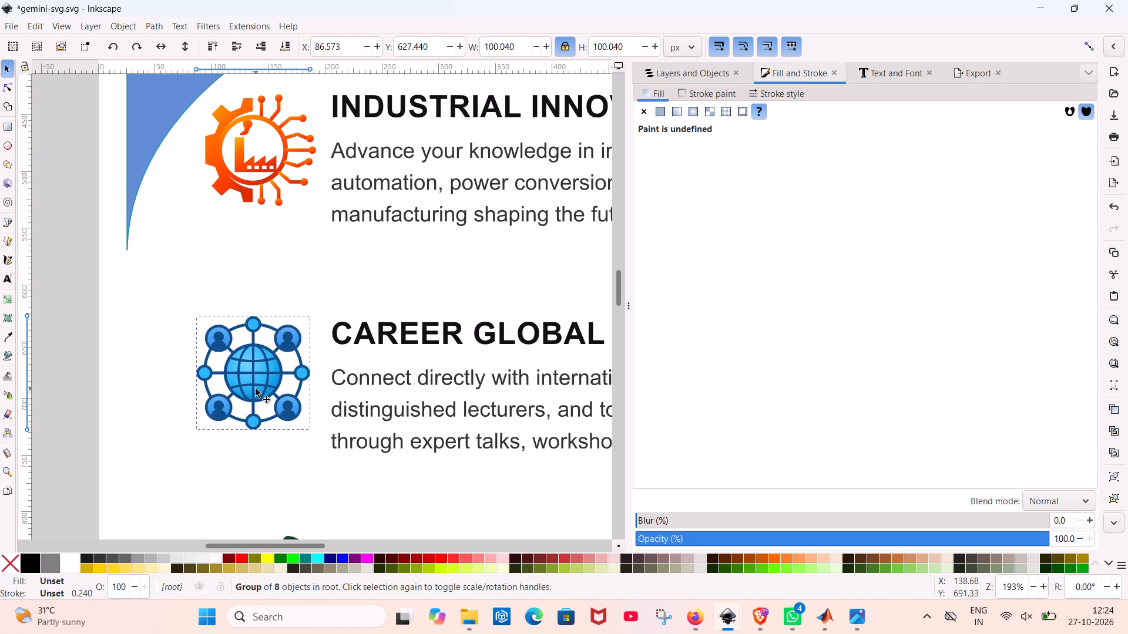
Delete the stray vertical line lying outside the poster page.
scroll(243, 356, "down", 4)
scroll(243, 356, "down", 2, "ctrl")
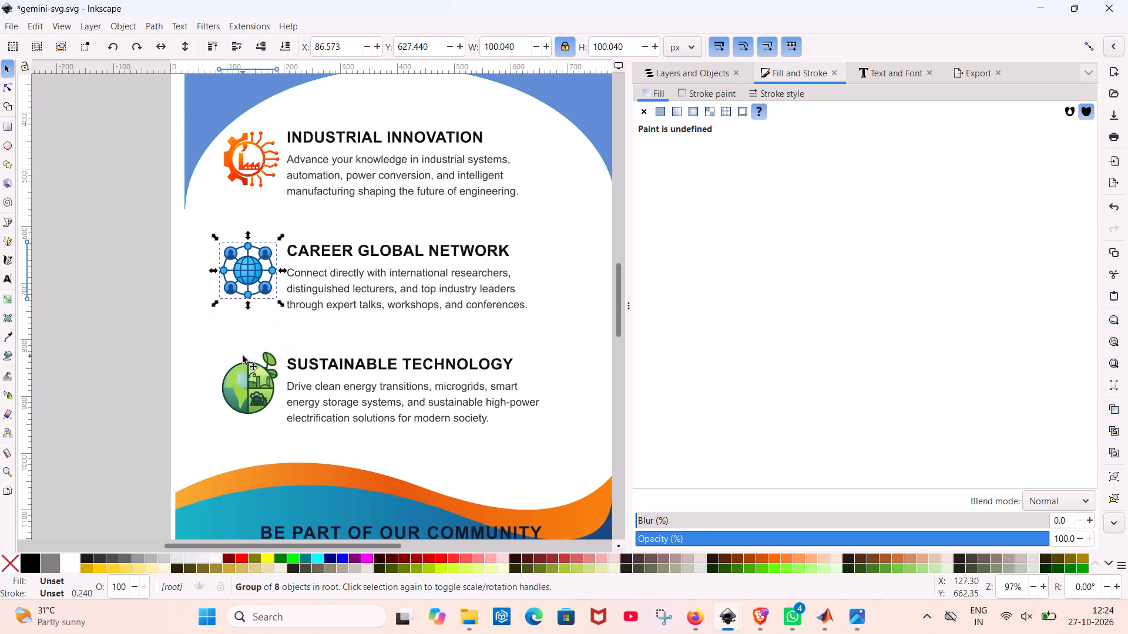
scroll(243, 356, "down", 1)
scroll(243, 356, "down", 2, "ctrl")
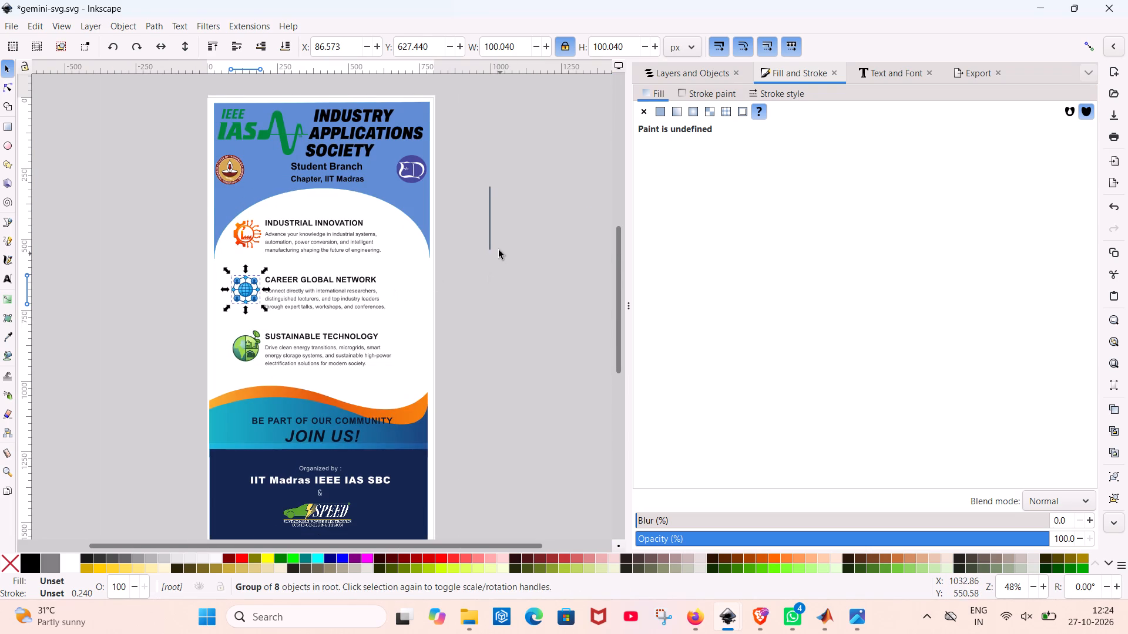
left_click(490, 240)
key("Delete")
key("BackSpace")
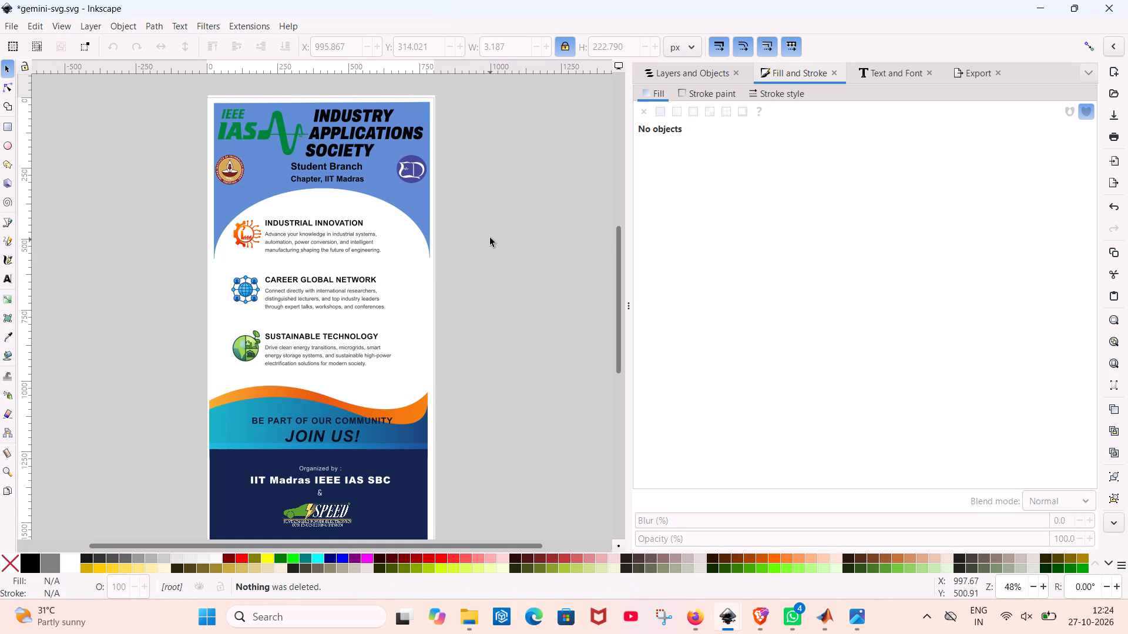
Recolour the blue header shape with the teal 1794b7 sampled from the gradient banner beside the JOIN US! text.
left_click(232, 186)
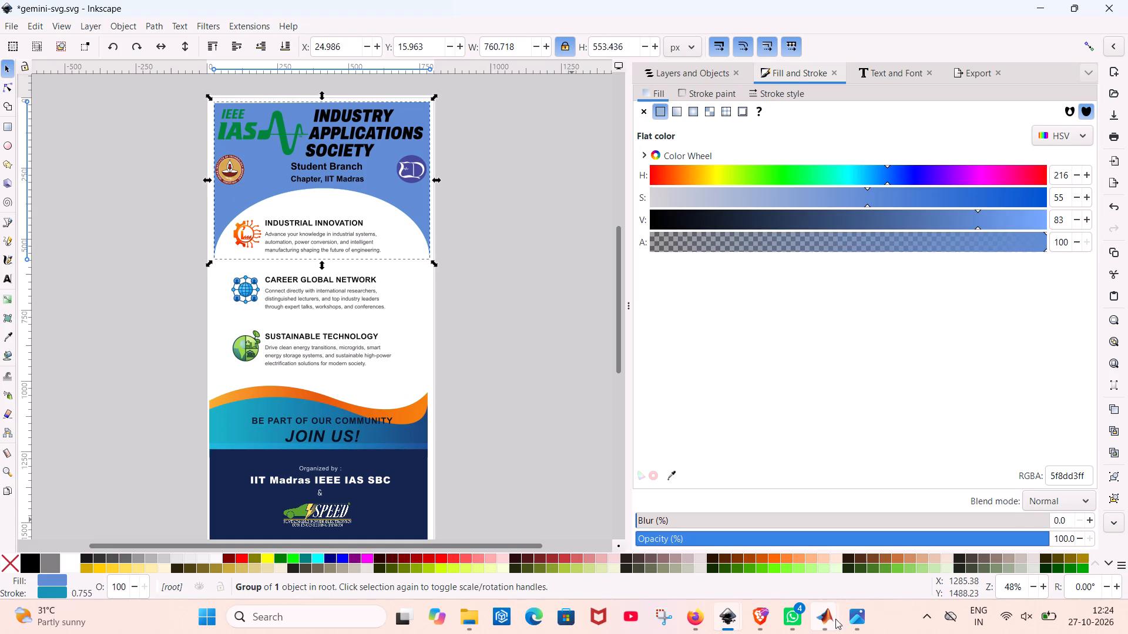
left_click(665, 475)
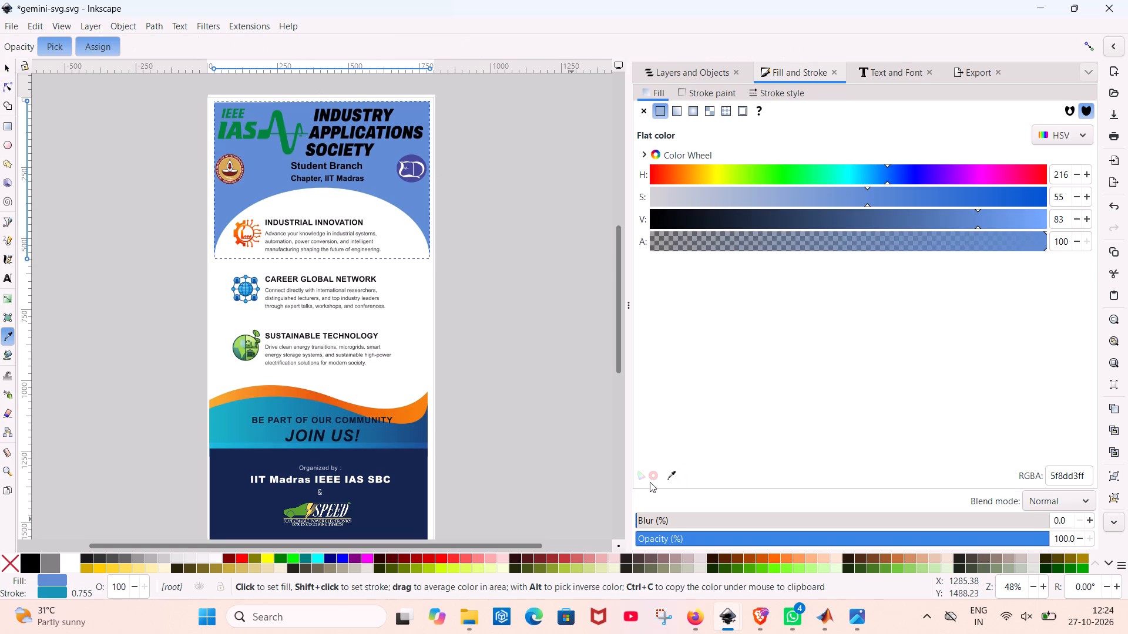
left_click(653, 477)
left_click(671, 473)
left_click(387, 504)
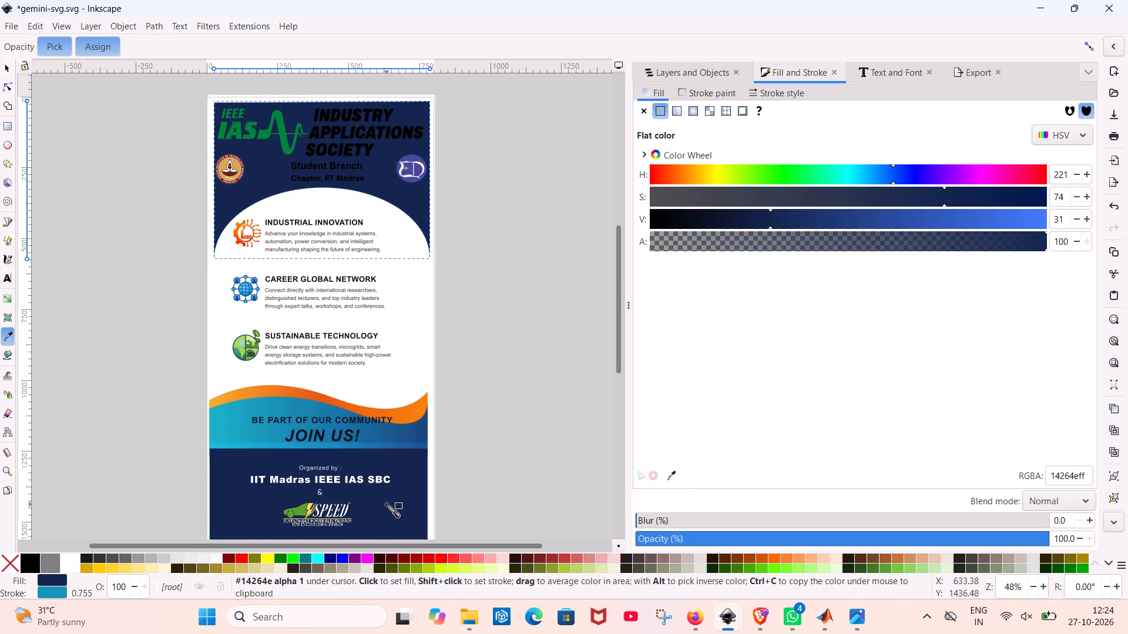
left_click(398, 437)
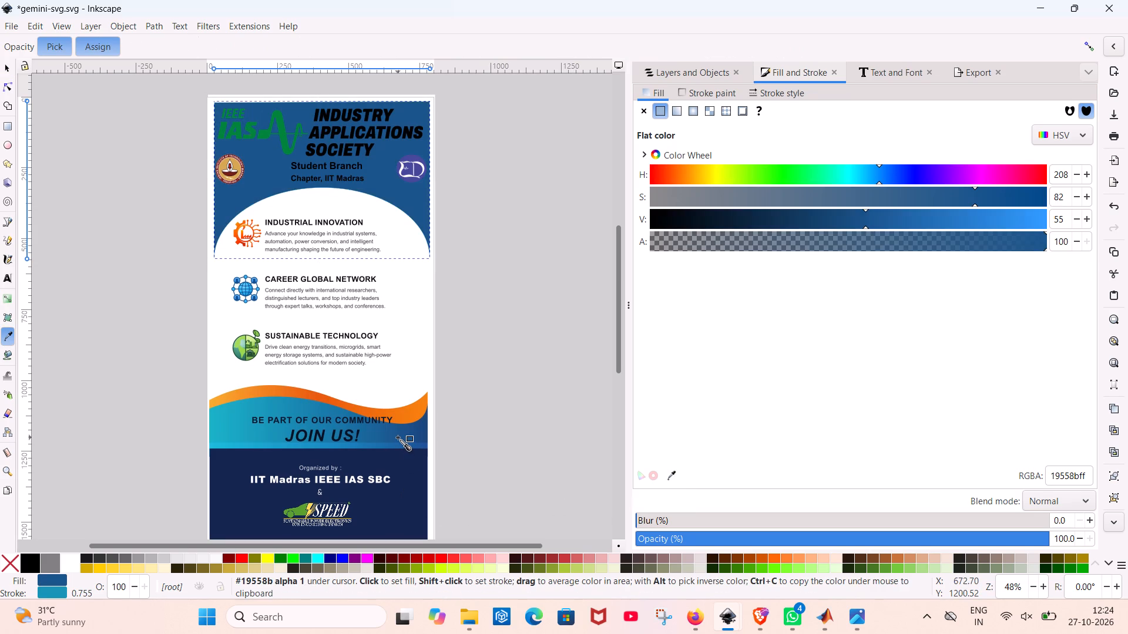
left_click(273, 441)
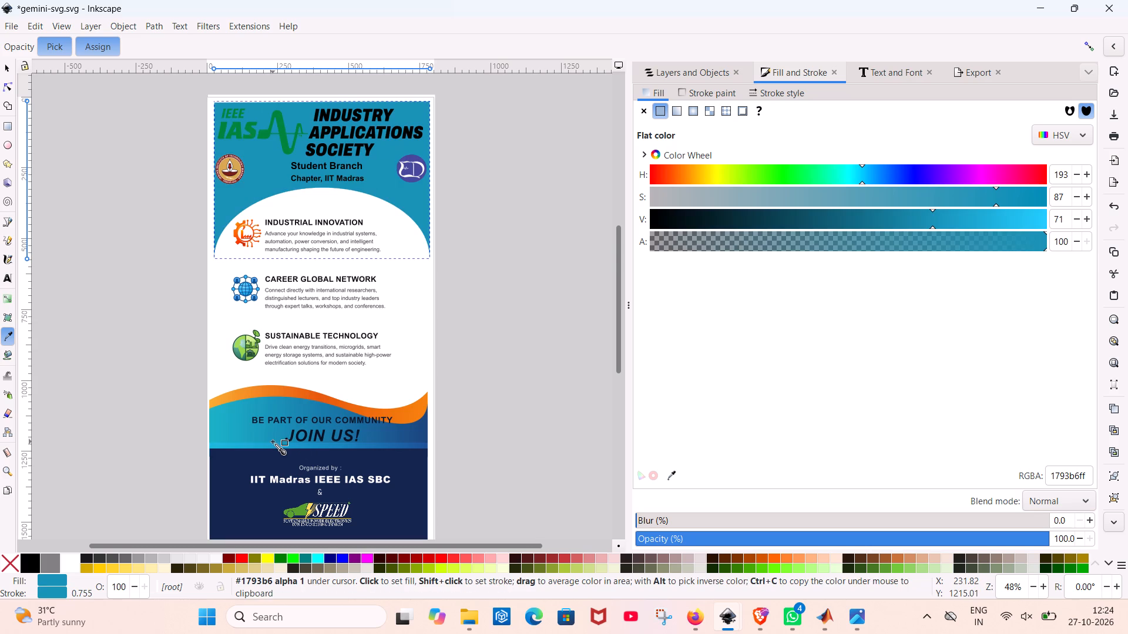
left_click(523, 347)
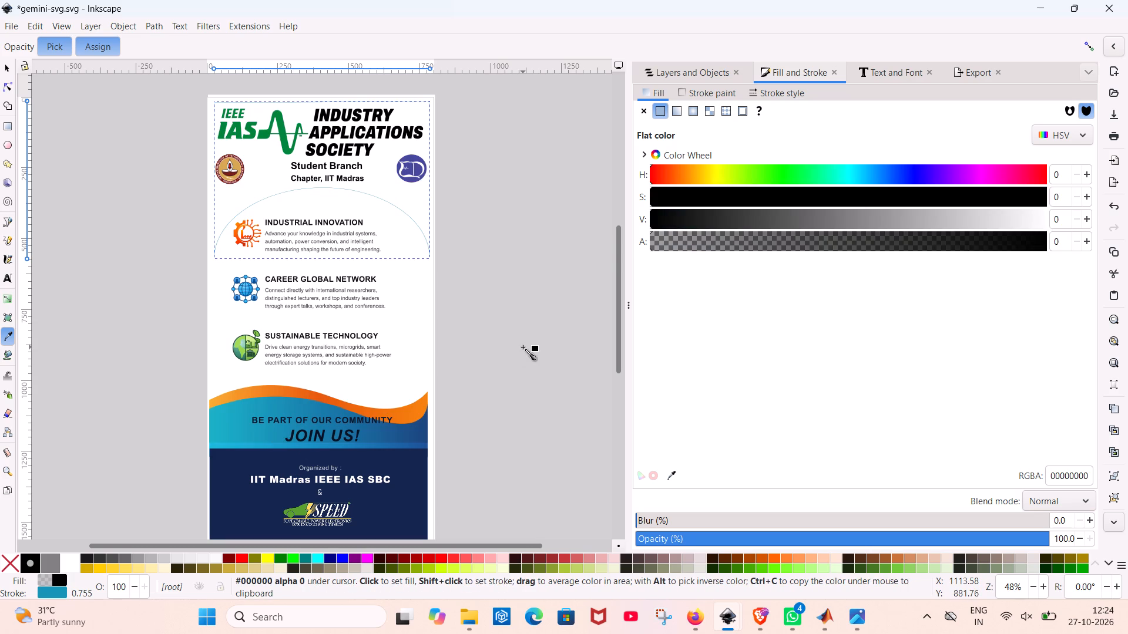
left_click(250, 443)
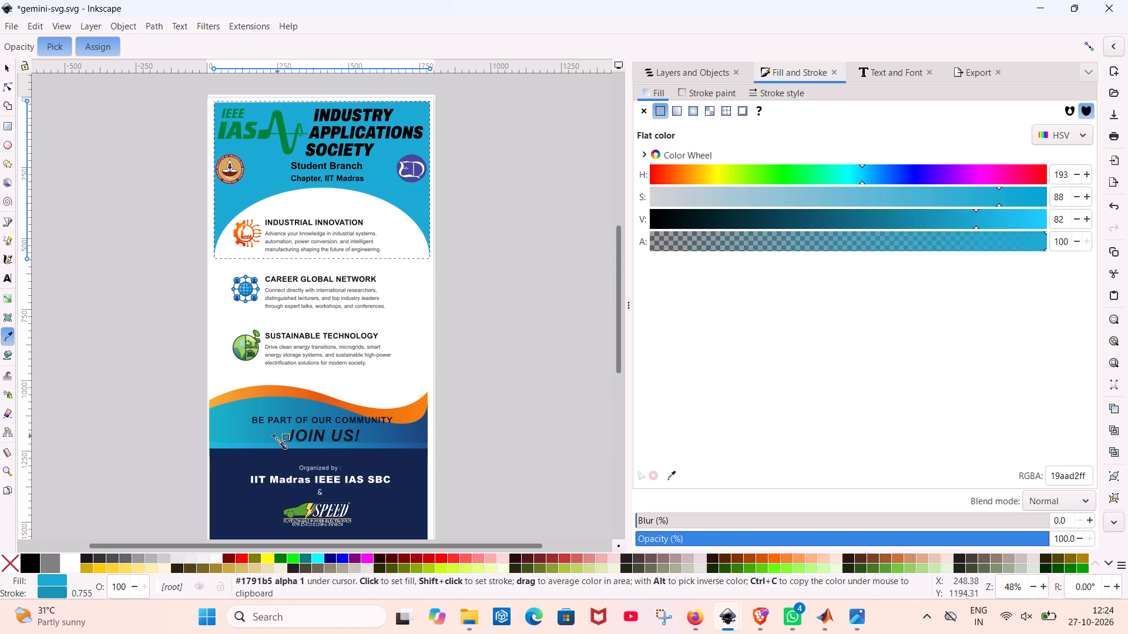
left_click(272, 436)
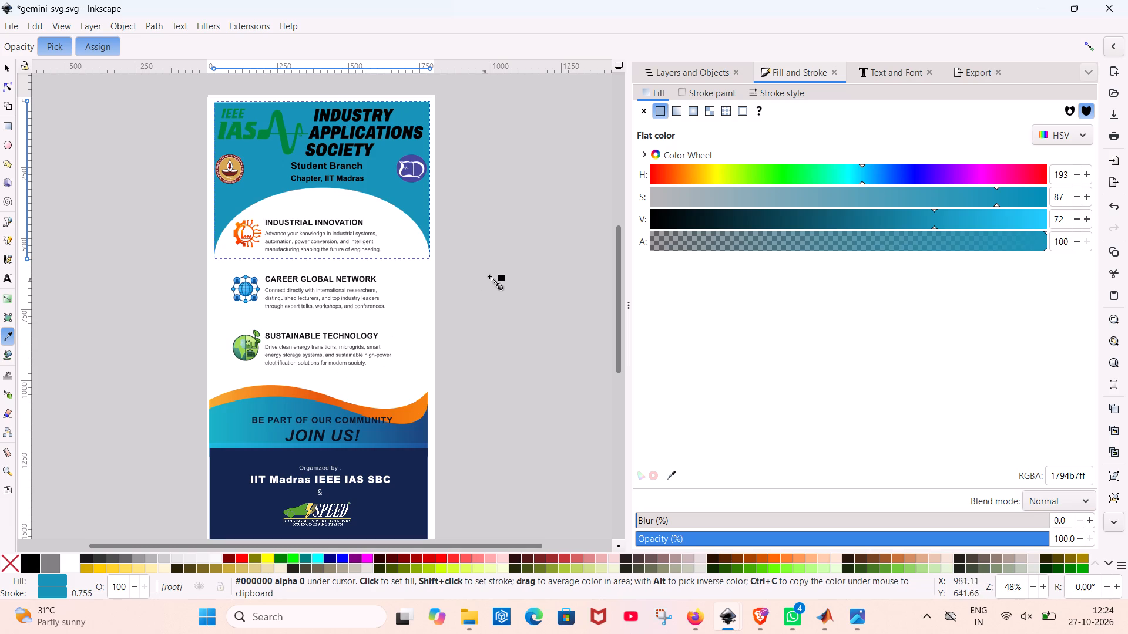
key("Escape")
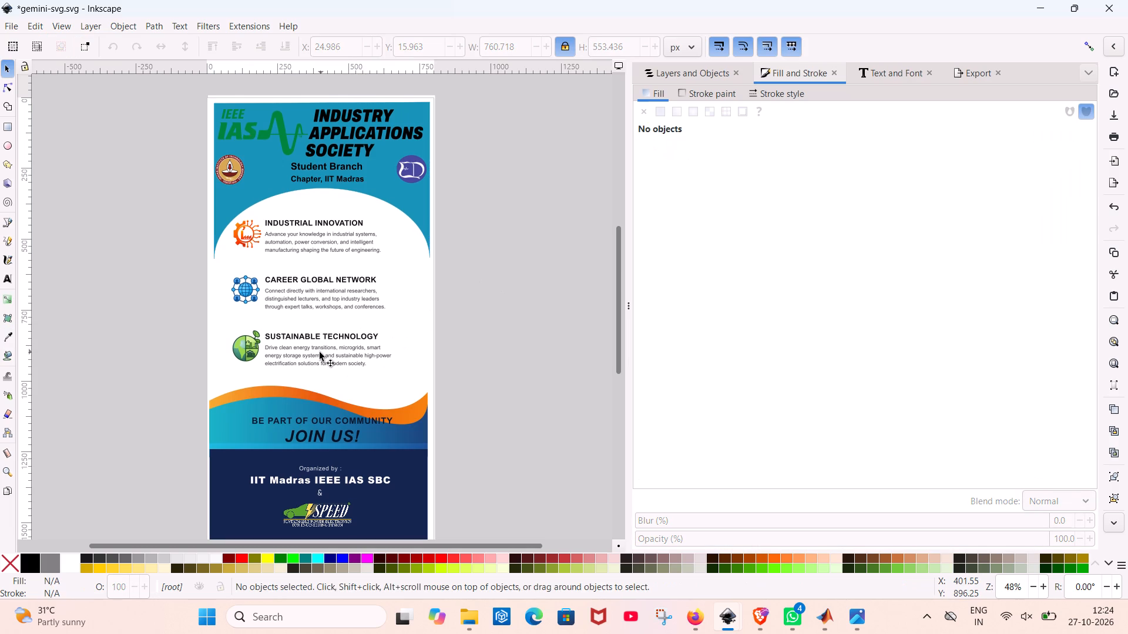
Stretch the header shape on both sides toward the page edges, to a width of about 775 px.
left_click(243, 200)
left_click(206, 182)
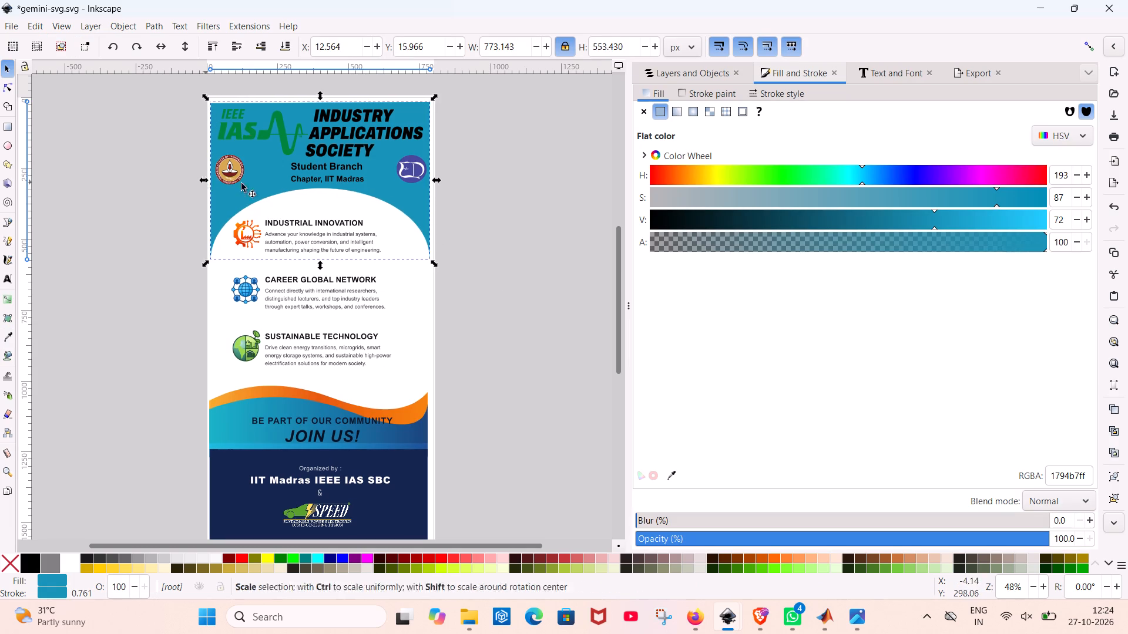
left_click(436, 180)
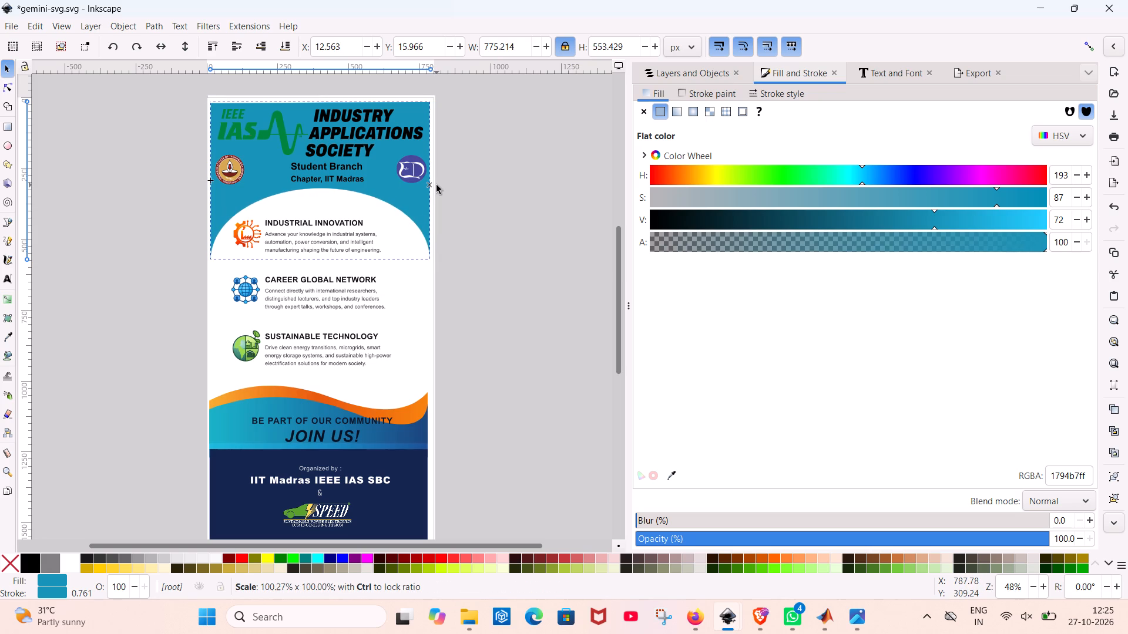
Widen the orange and blue wave banner group to about 775 px by extending its right side.
left_click(422, 445)
left_click(415, 429)
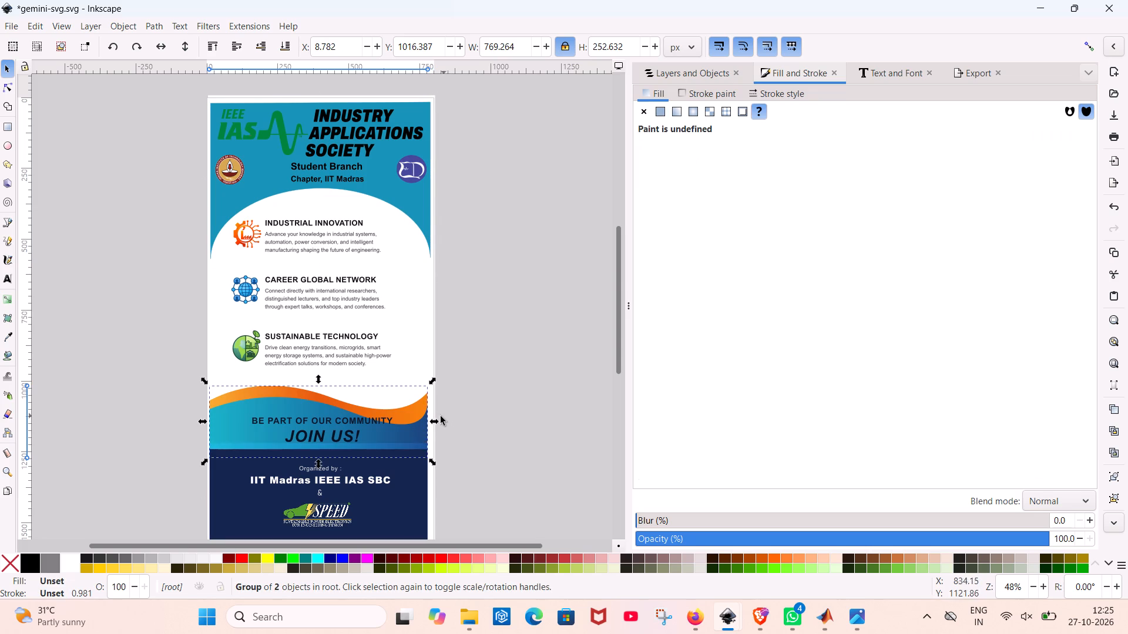
left_click(438, 423)
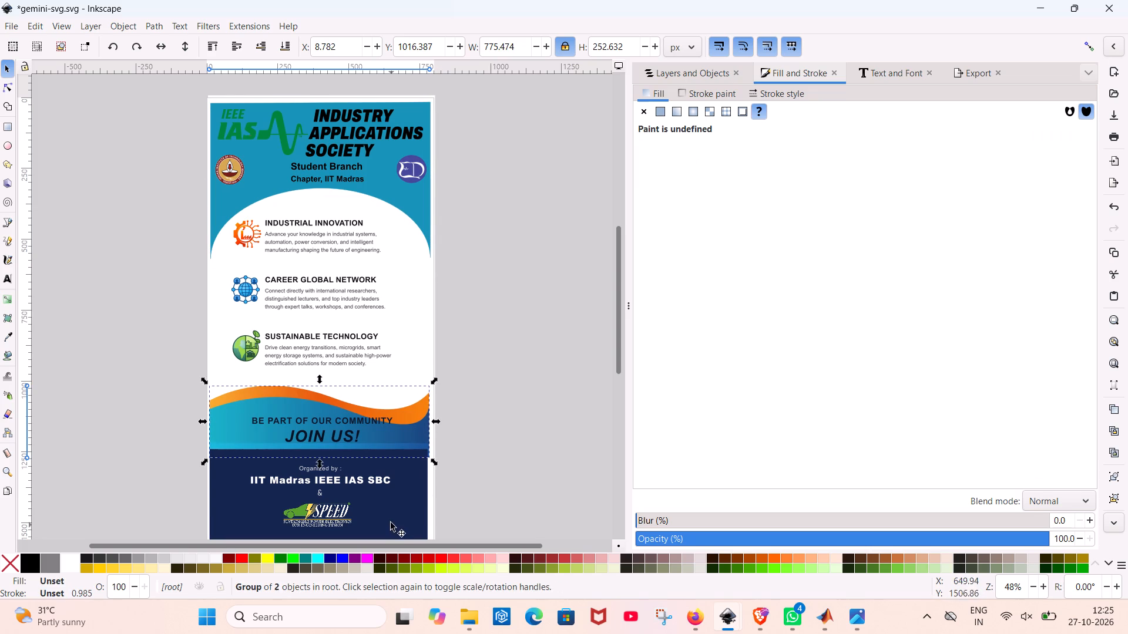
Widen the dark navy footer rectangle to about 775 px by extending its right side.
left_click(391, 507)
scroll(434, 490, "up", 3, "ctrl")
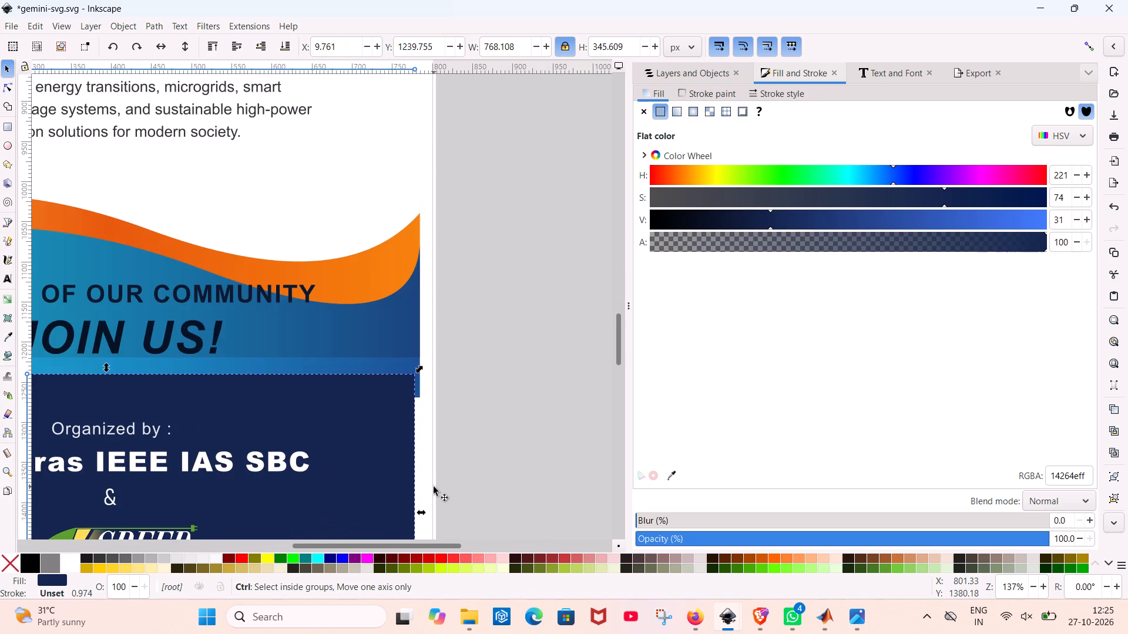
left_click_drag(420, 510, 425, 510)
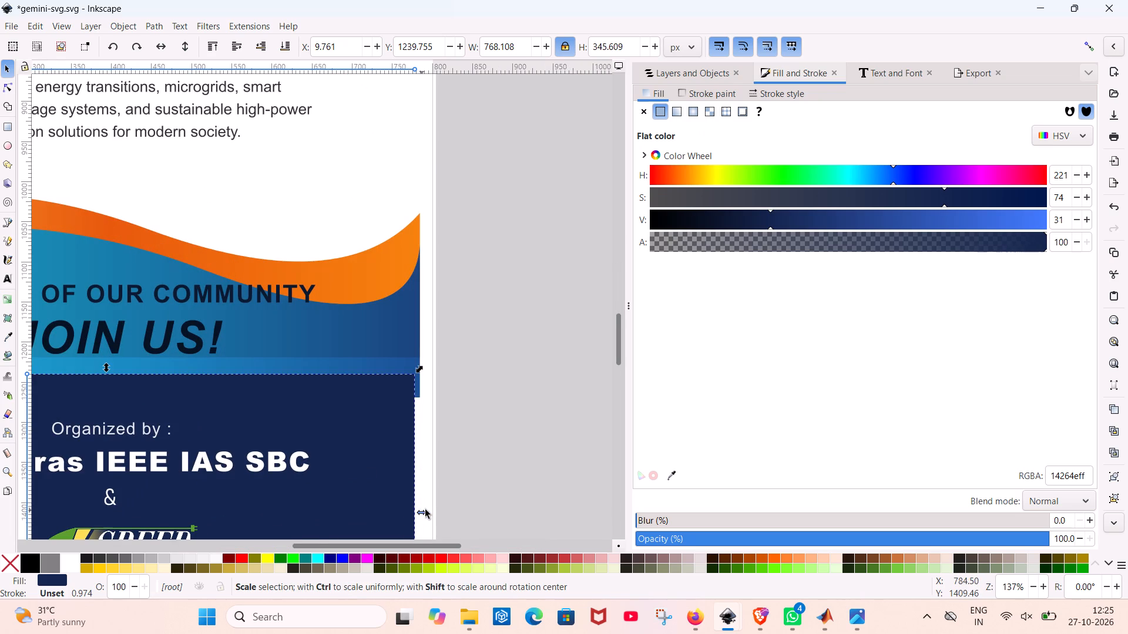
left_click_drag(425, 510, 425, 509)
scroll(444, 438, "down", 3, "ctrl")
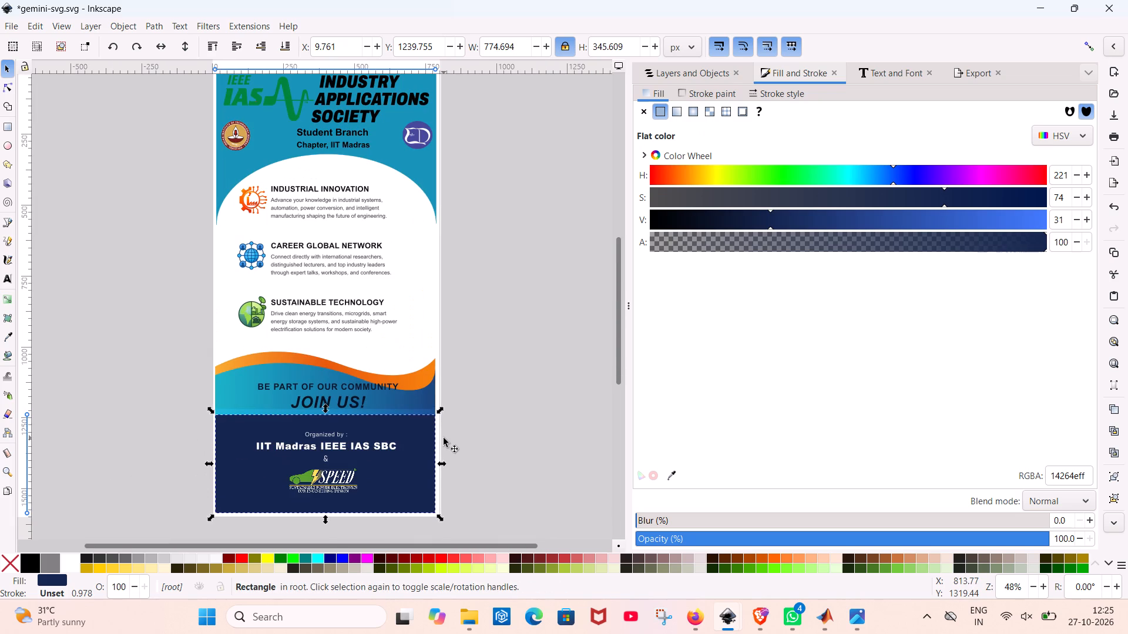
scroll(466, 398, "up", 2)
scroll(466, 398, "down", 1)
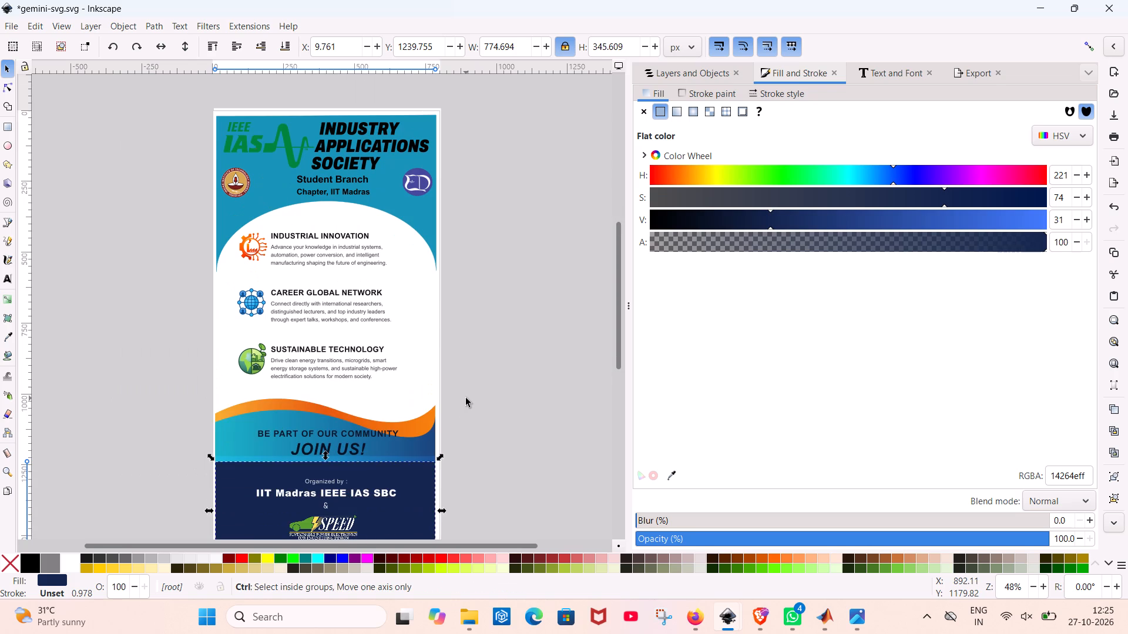
Save the gemini-svg poster document and clear the selection.
key("ctrl+s")
key("ctrl+s")
key("ctrl+s")
key("ctrl+s")
key("ctrl+s")
key("ctrl+s")
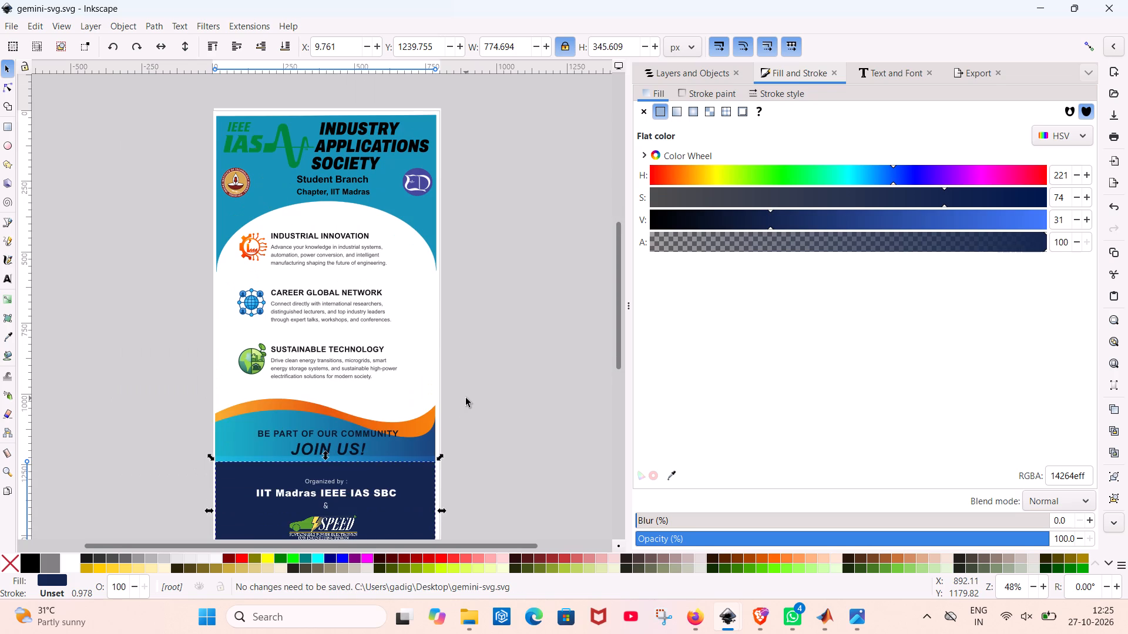
key("ctrl+s")
key("ctrl+s")
key("ctrl+s")
key("ctrl+s")
key("ctrl+s")
key("ctrl+s")
key("ctrl+s")
key("ctrl+s")
key("ctrl+s")
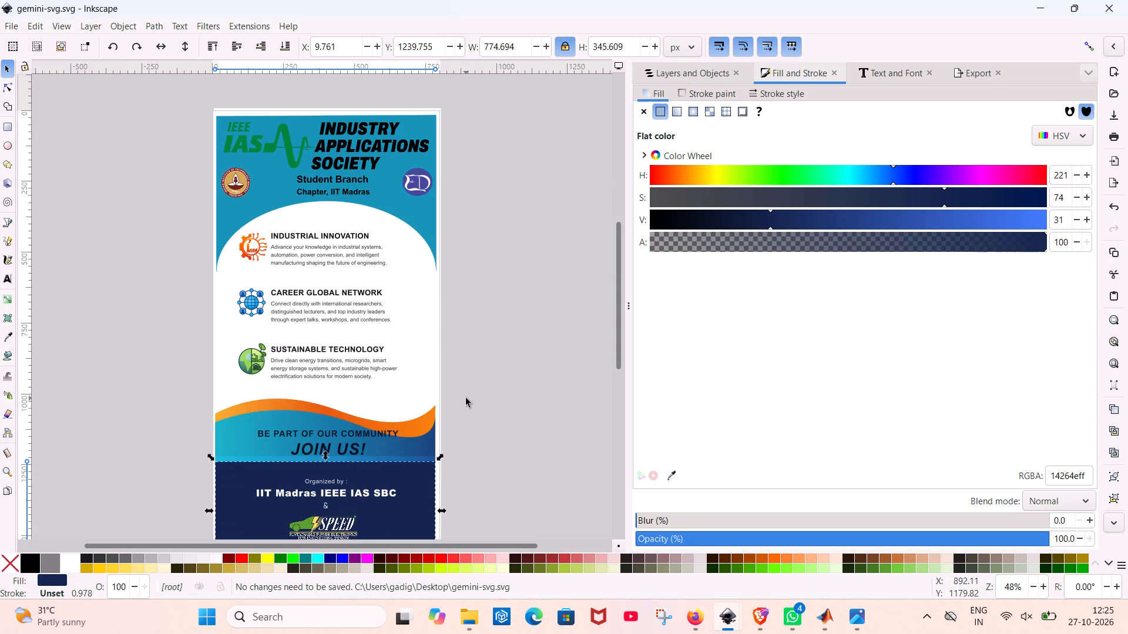
key("ctrl+s")
key("ctrl+s")
key("ctrl+s")
key("ctrl+s")
key("ctrl+s")
left_click(466, 398)
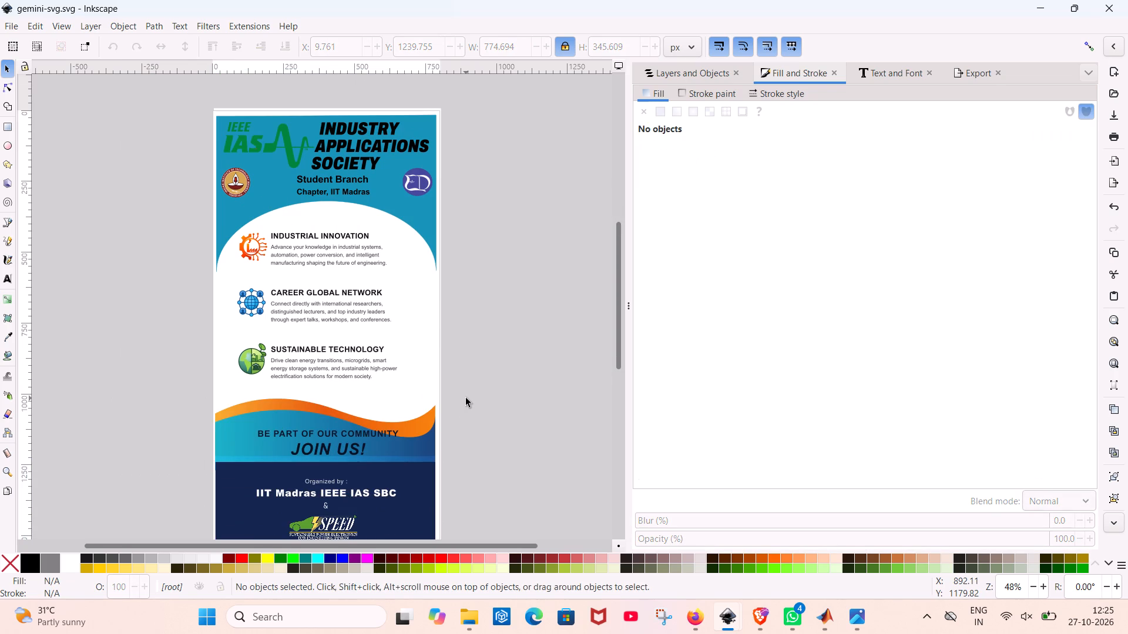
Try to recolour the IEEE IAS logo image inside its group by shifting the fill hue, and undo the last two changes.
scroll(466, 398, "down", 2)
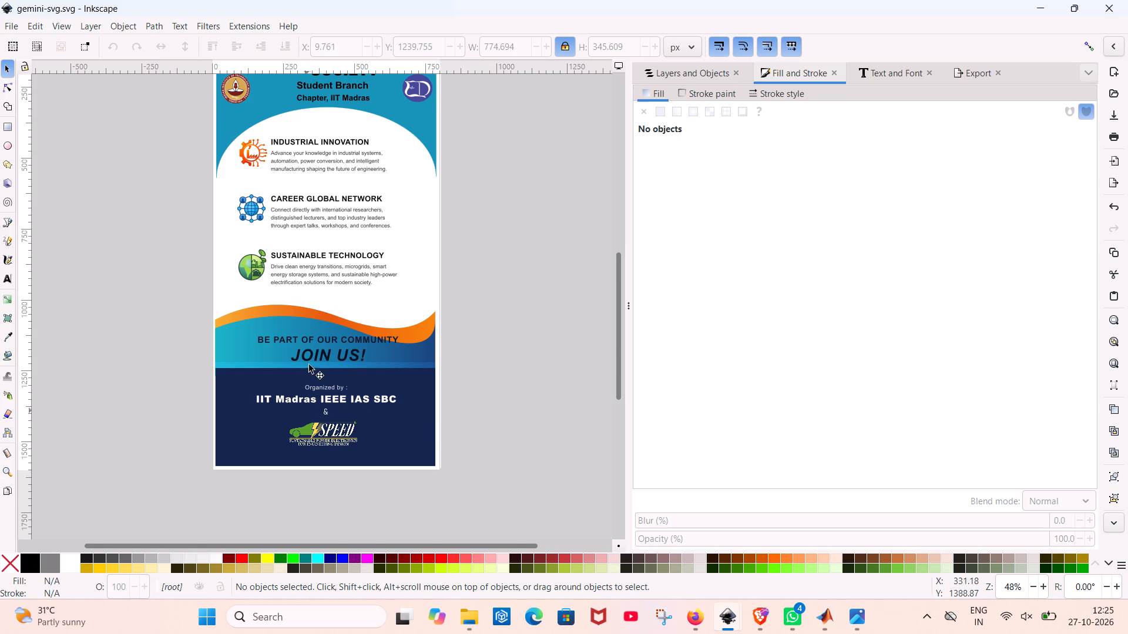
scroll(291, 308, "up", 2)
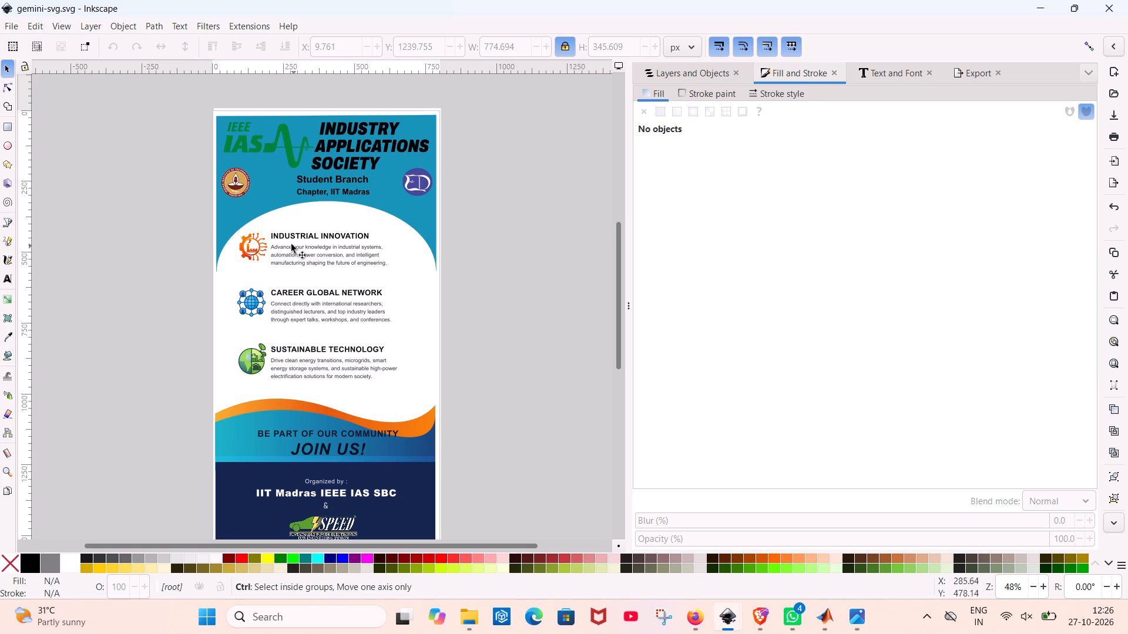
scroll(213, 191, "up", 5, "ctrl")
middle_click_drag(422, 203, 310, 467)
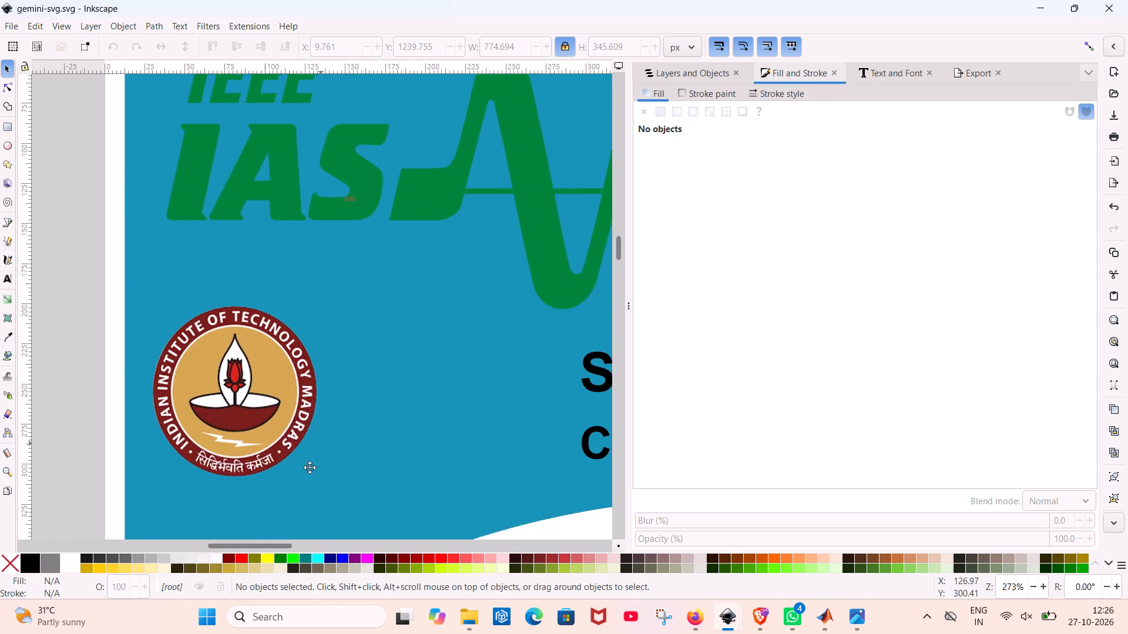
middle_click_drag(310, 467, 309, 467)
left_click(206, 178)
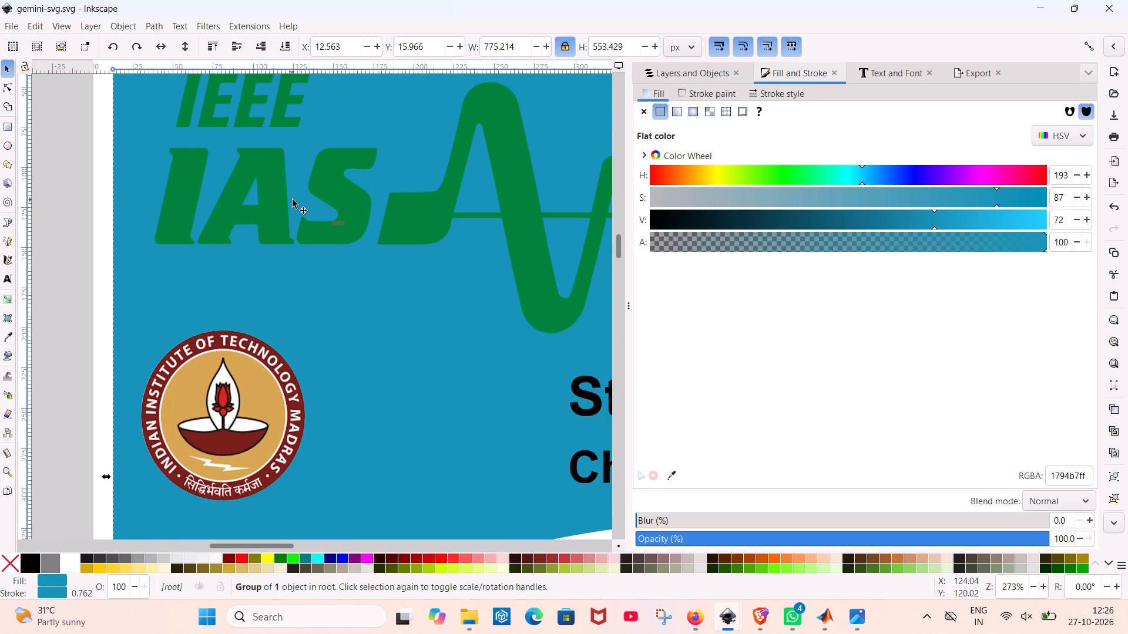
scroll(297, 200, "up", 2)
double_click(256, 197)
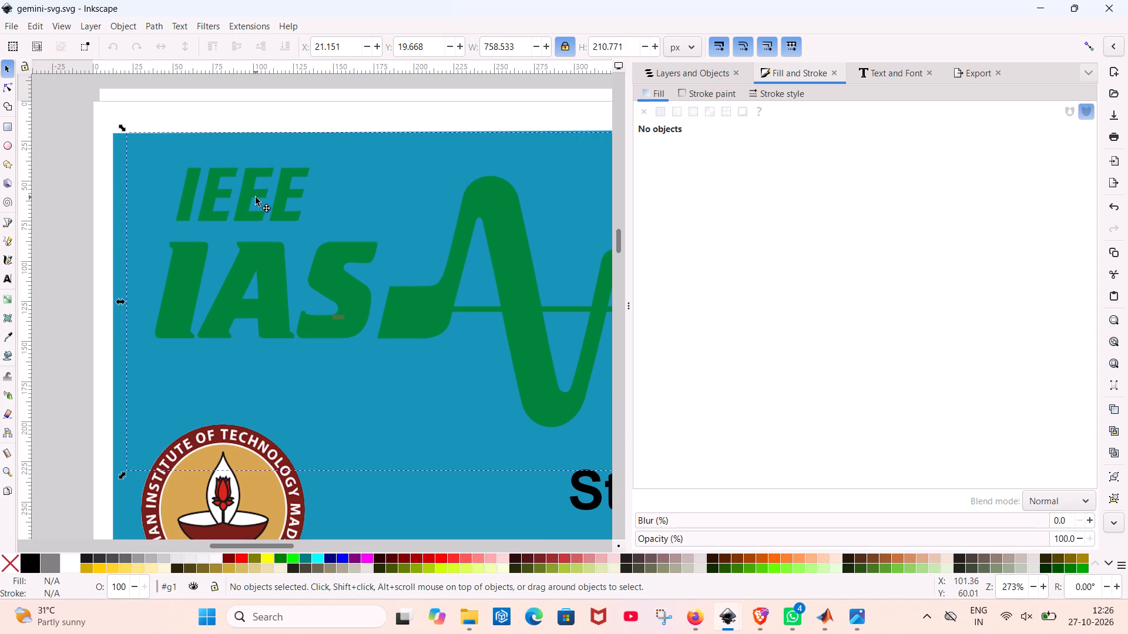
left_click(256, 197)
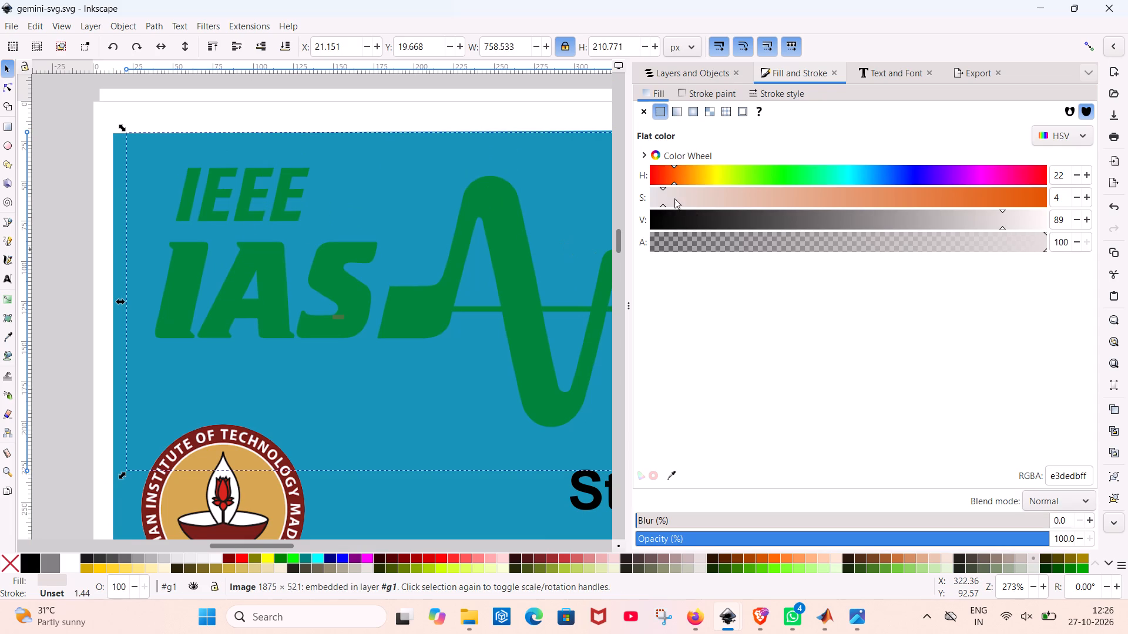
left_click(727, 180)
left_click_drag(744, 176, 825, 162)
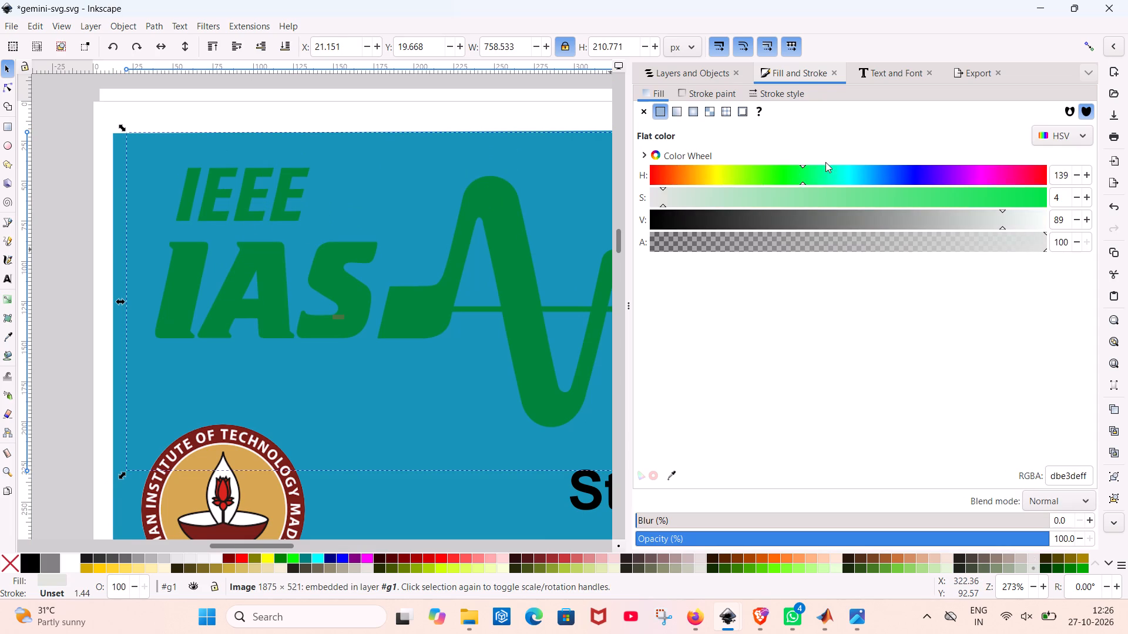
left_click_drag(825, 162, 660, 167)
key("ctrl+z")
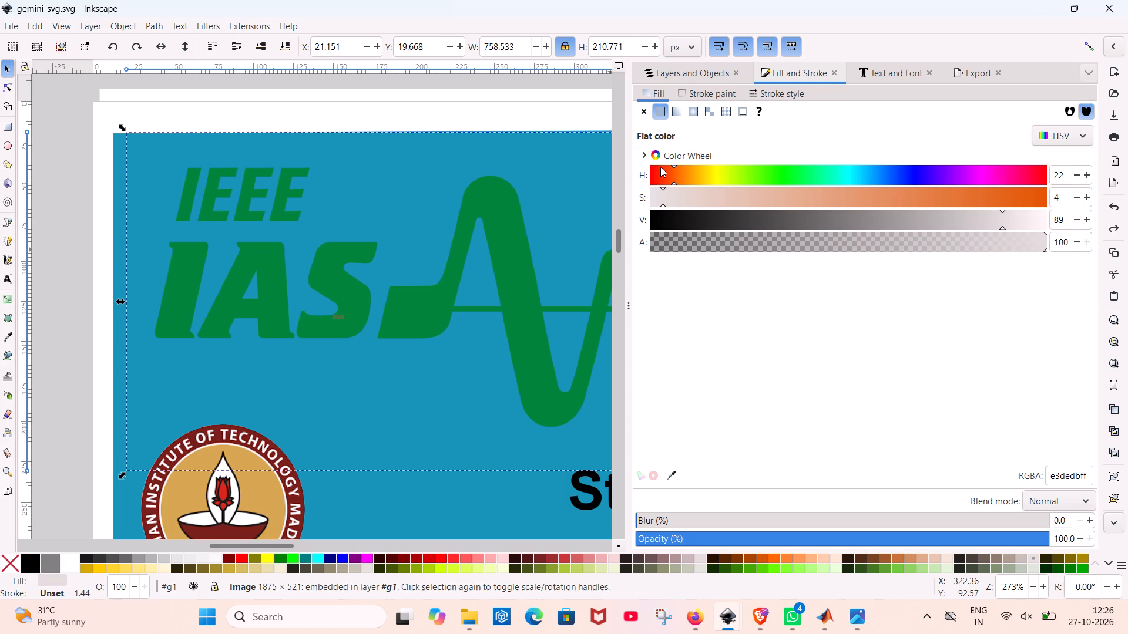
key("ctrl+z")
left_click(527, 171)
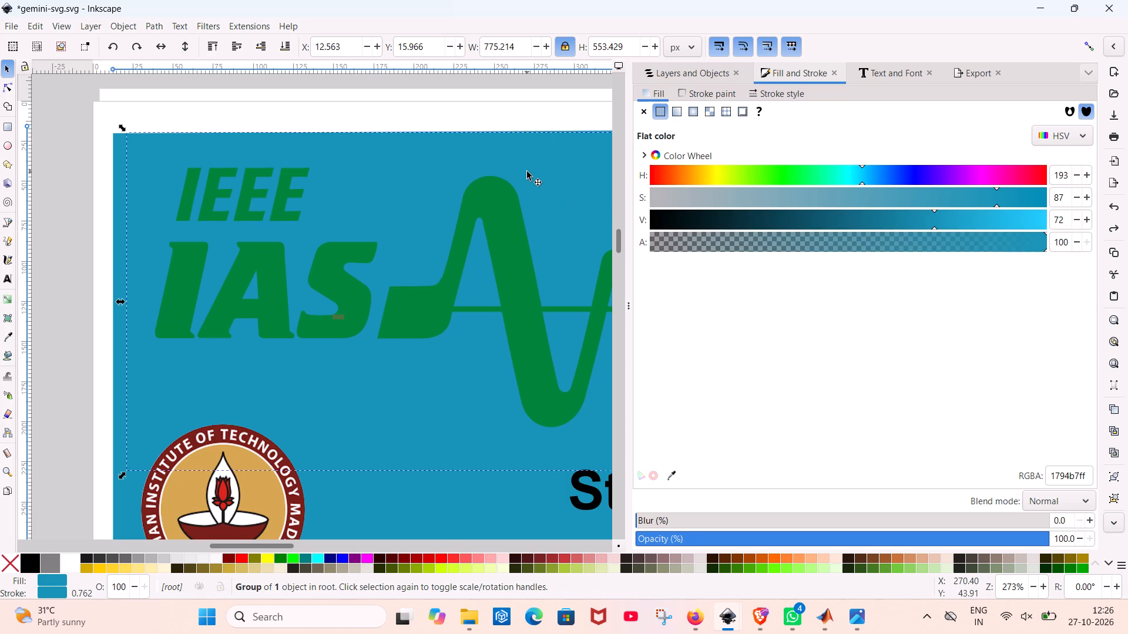
Widen the dark navy footer rectangle to about 774 px, extending its right side to match the wave banner.
scroll(527, 171, "down", 6, "ctrl")
middle_click_drag(533, 331, 241, 319)
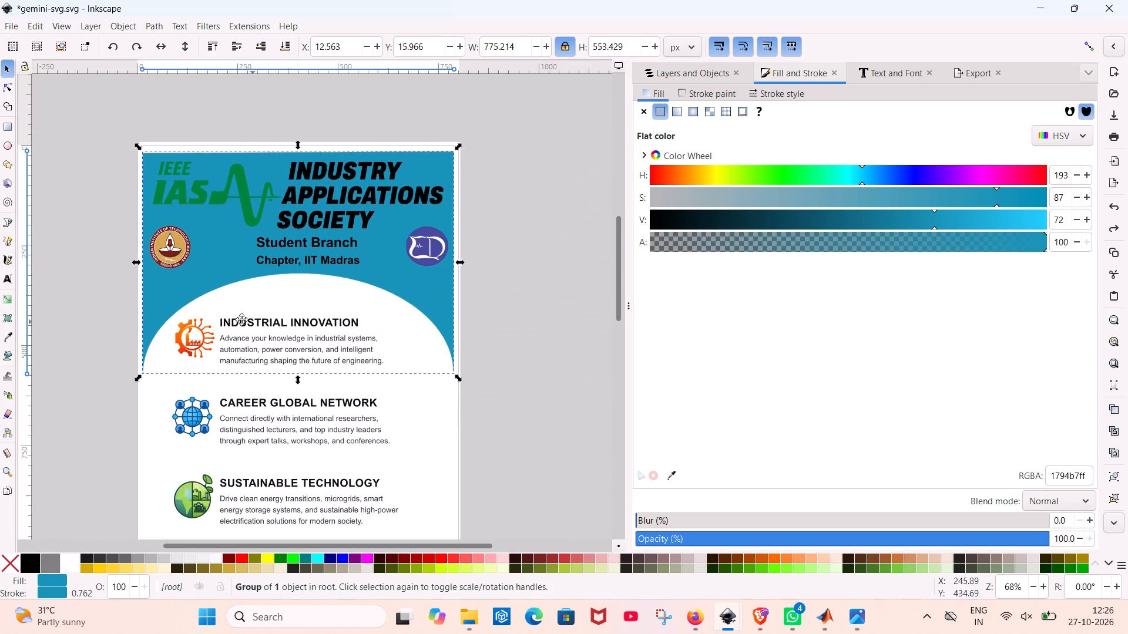
middle_click_drag(241, 319, 241, 319)
left_click(543, 184)
scroll(543, 184, "down", 4)
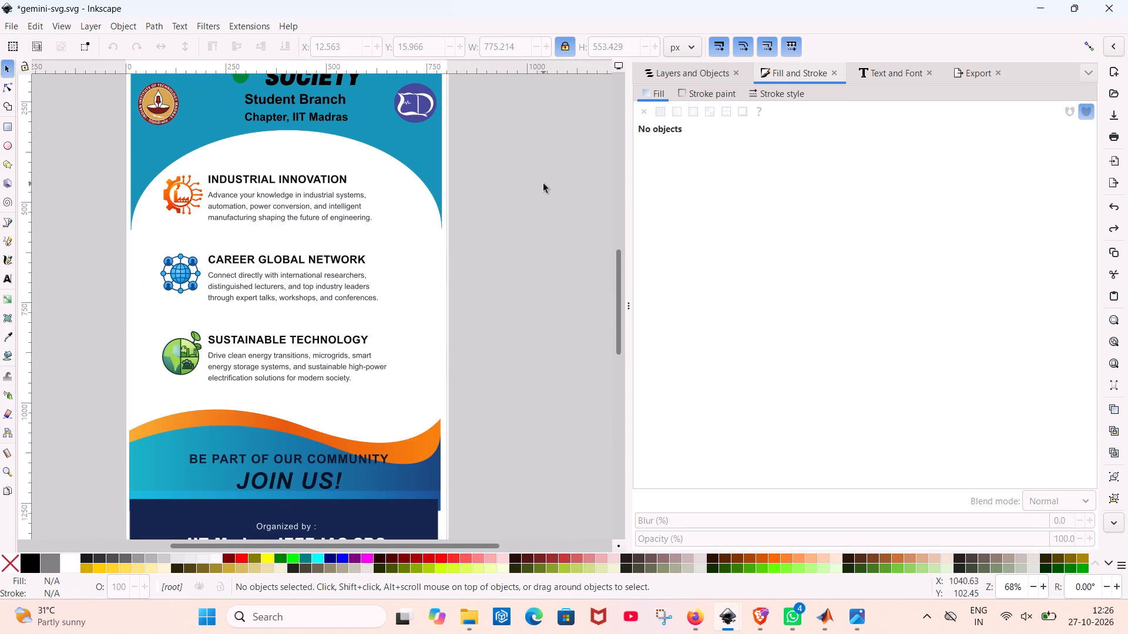
left_click(427, 491)
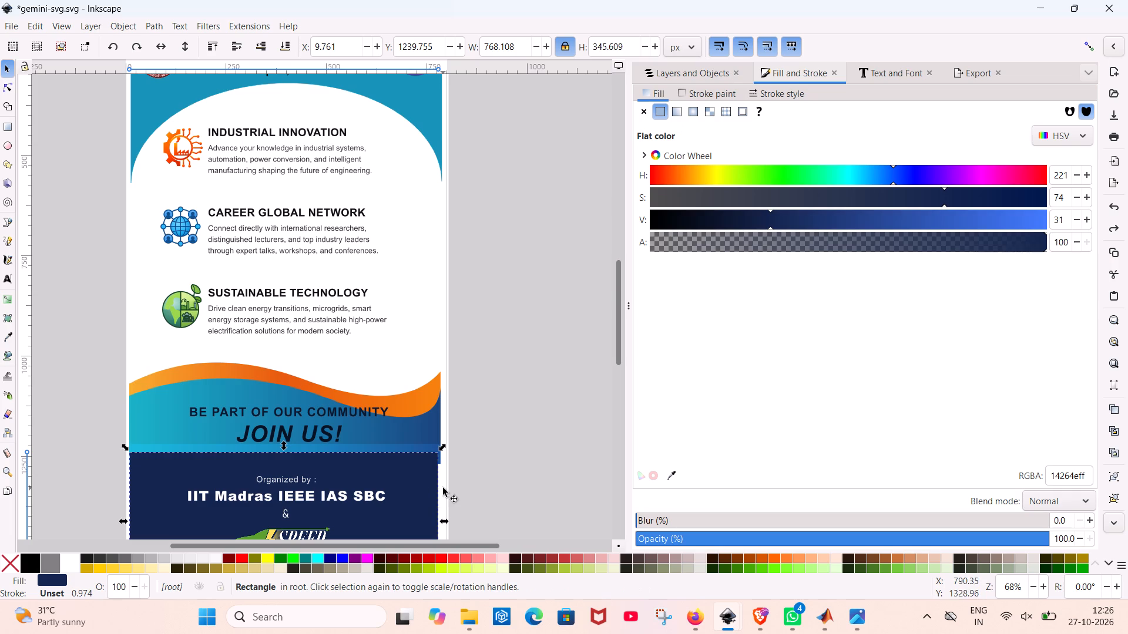
scroll(435, 474, "down", 2)
left_click(444, 427)
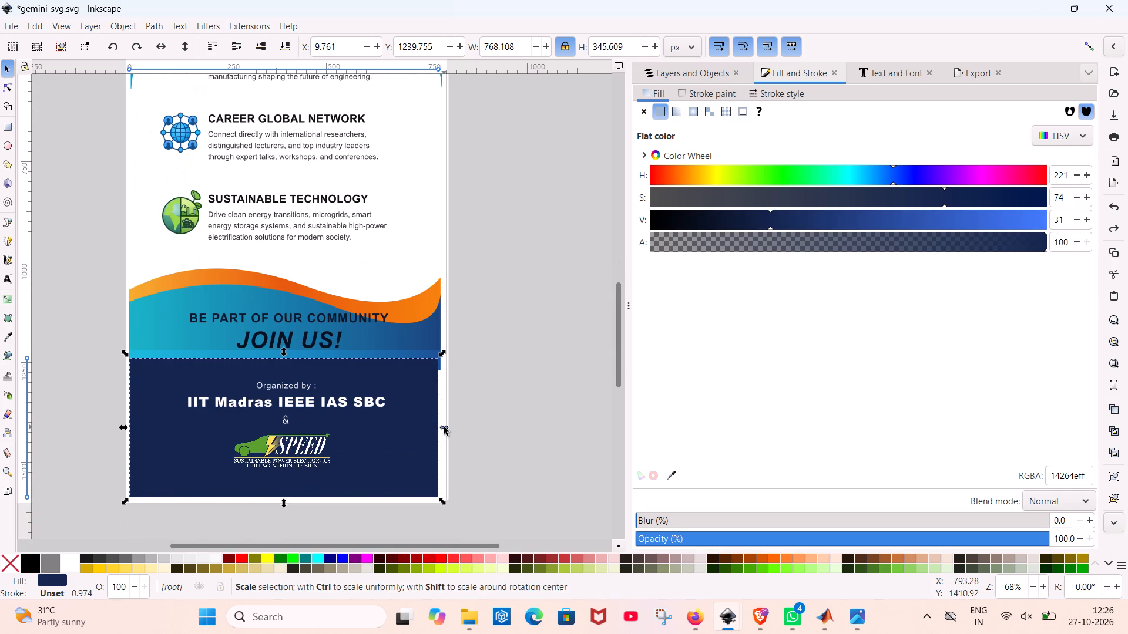
scroll(465, 388, "down", 2, "ctrl")
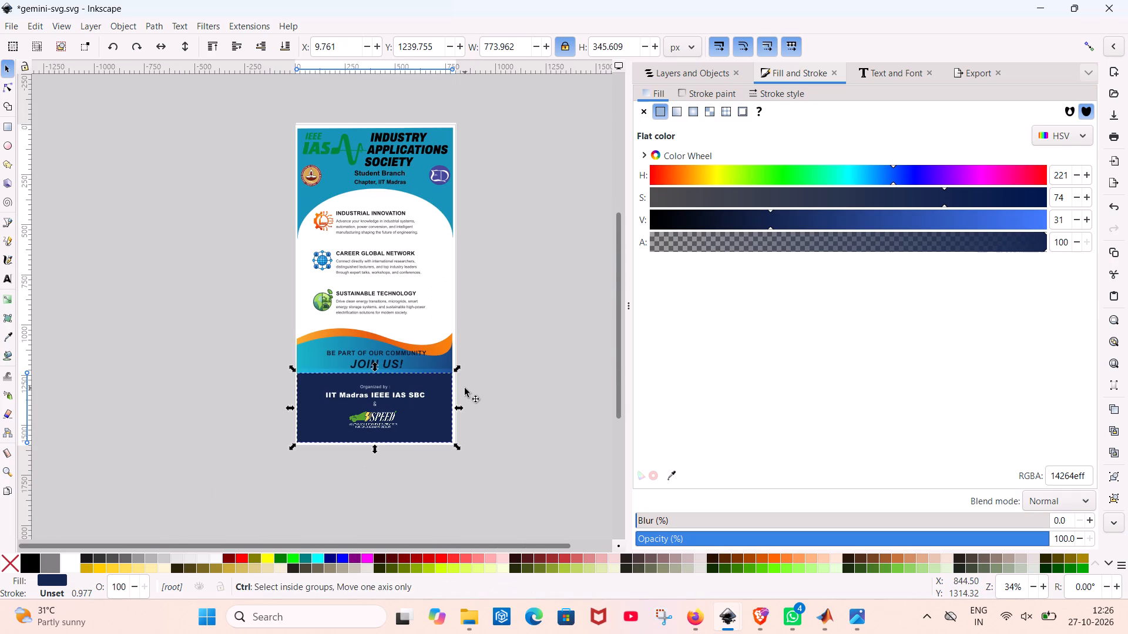
Clear the selection on the footer rectangle and save the gemini-svg poster document.
left_click(484, 309)
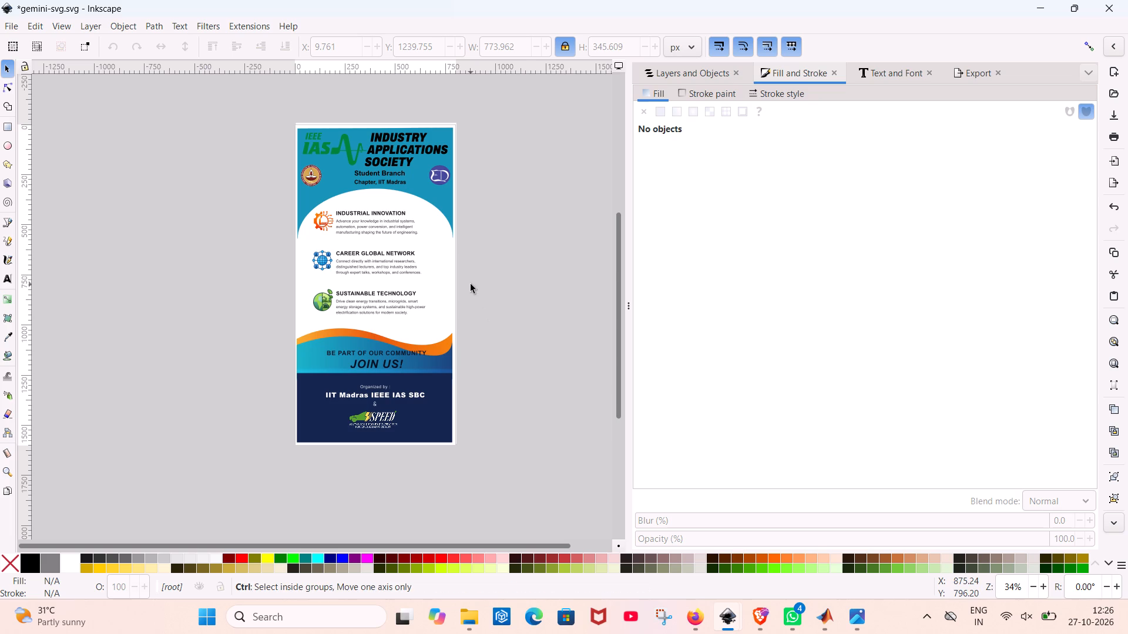
scroll(471, 284, "up", 3, "ctrl")
scroll(471, 284, "down", 3, "ctrl")
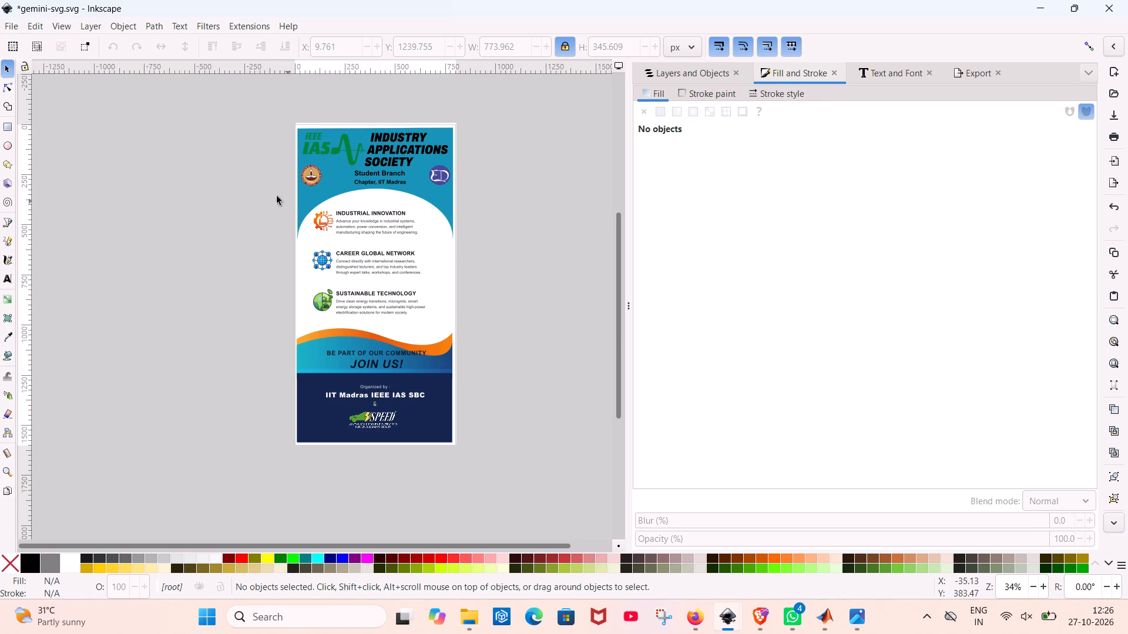
key("ctrl+s")
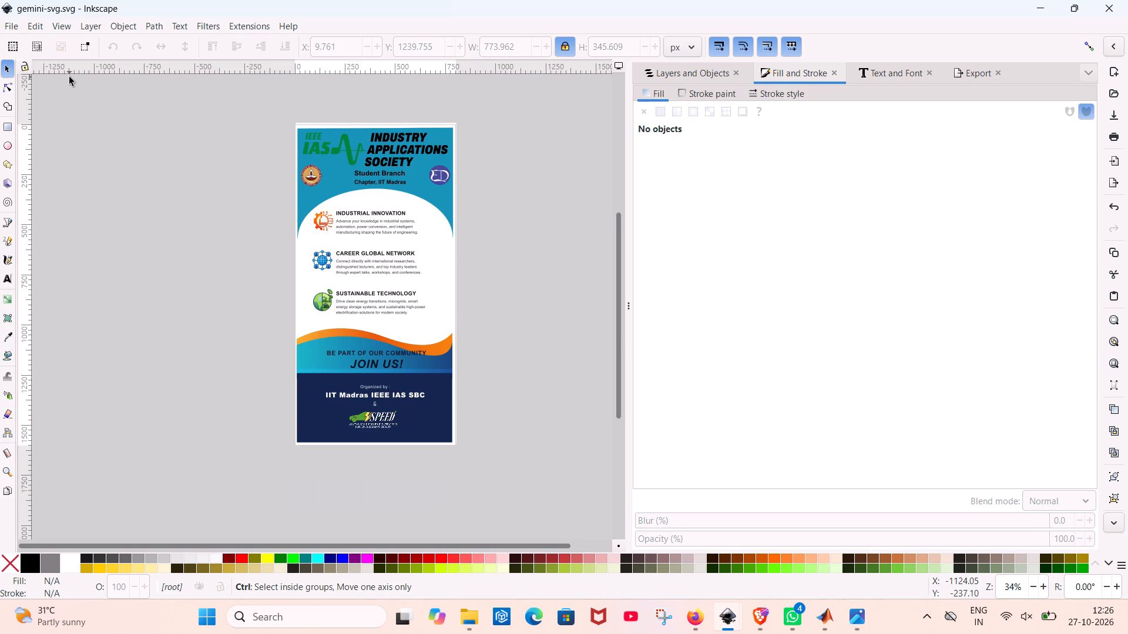
key("ctrl+s")
key("ctrl+s")
key("ctrl+s")
key("ctrl+s")
key("ctrl+s")
key("ctrl+s")
key("ctrl+s")
key("ctrl+s")
key("ctrl+s")
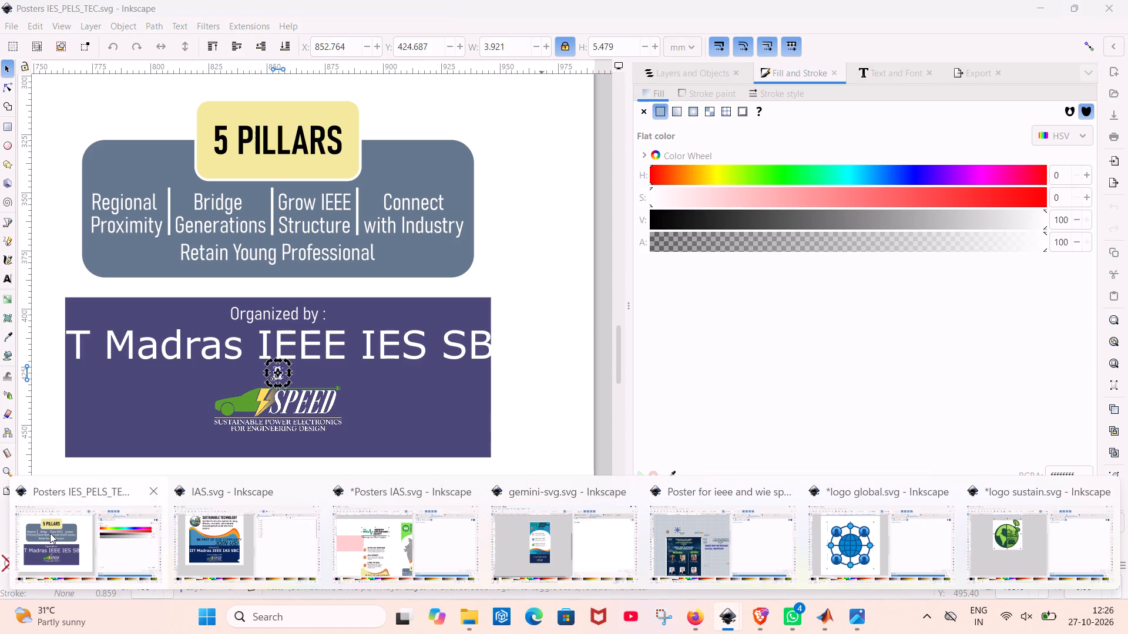
Switch to Posters IES_PELS_TEC.svg and look over its poster layouts as a reference.
left_click(50, 533)
scroll(140, 303, "down", 2, "ctrl")
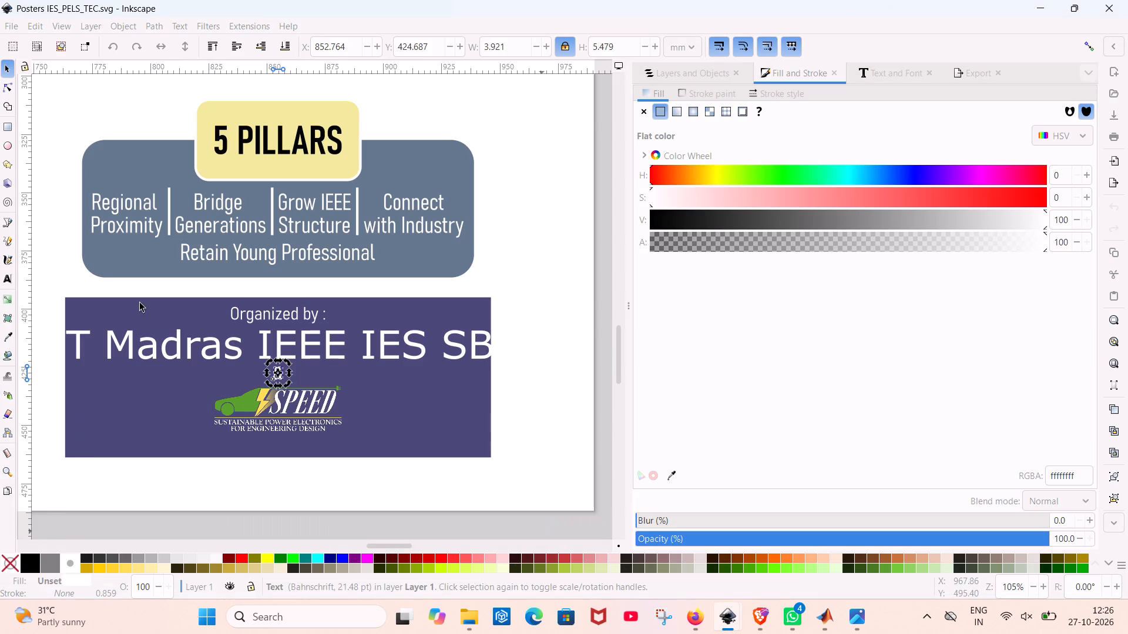
scroll(140, 303, "down", 4, "ctrl")
middle_click_drag(227, 327, 414, 343)
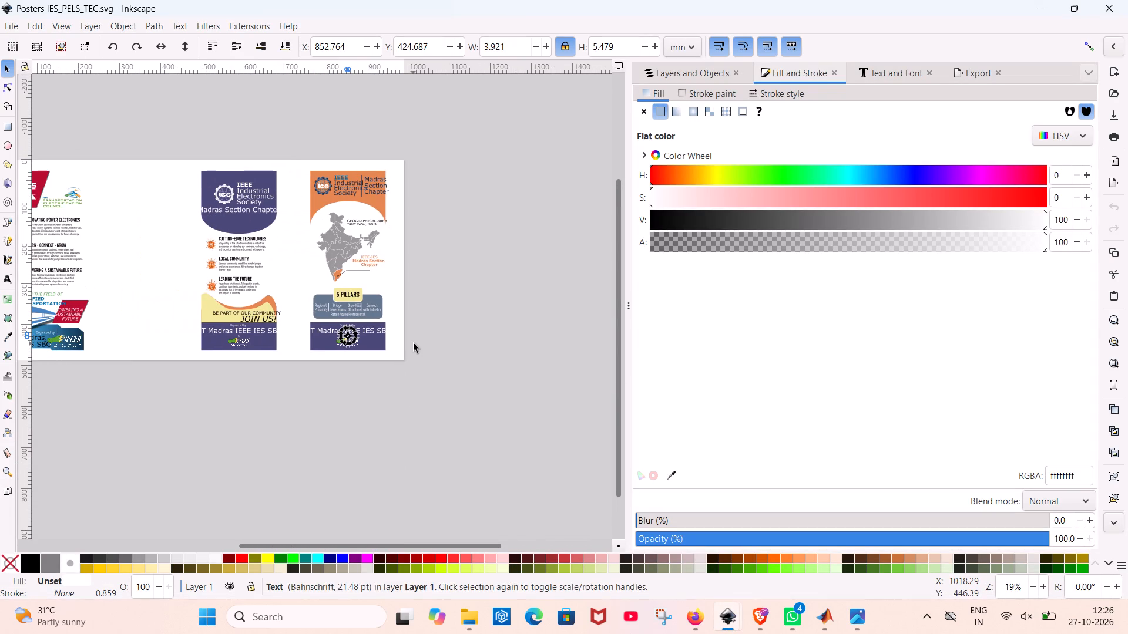
middle_click_drag(414, 343, 473, 322)
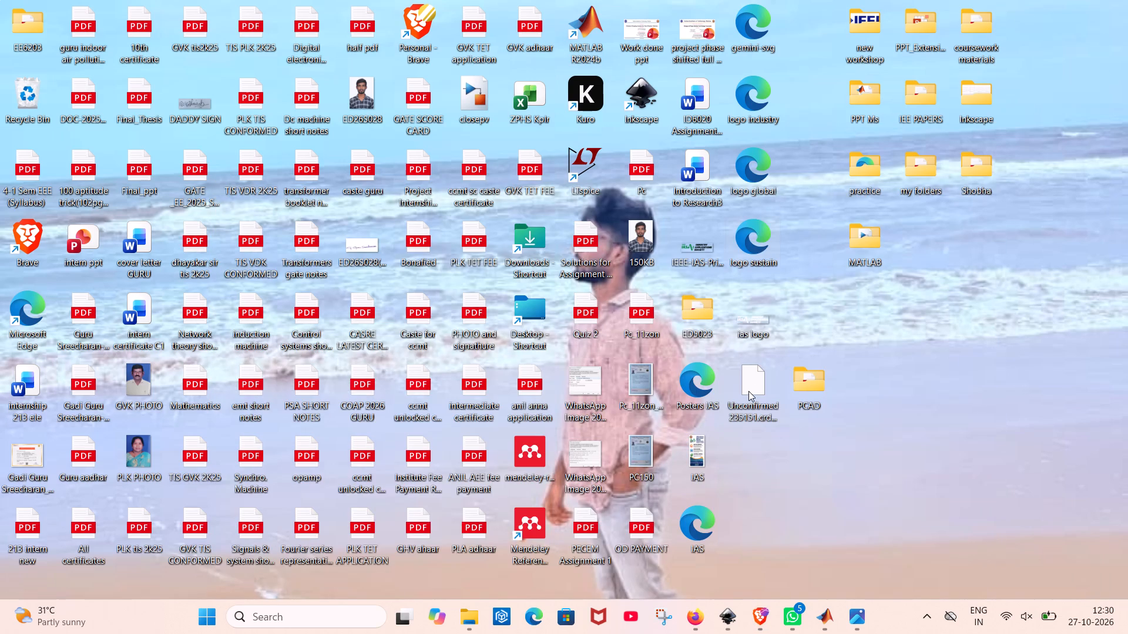
right_click(748, 392)
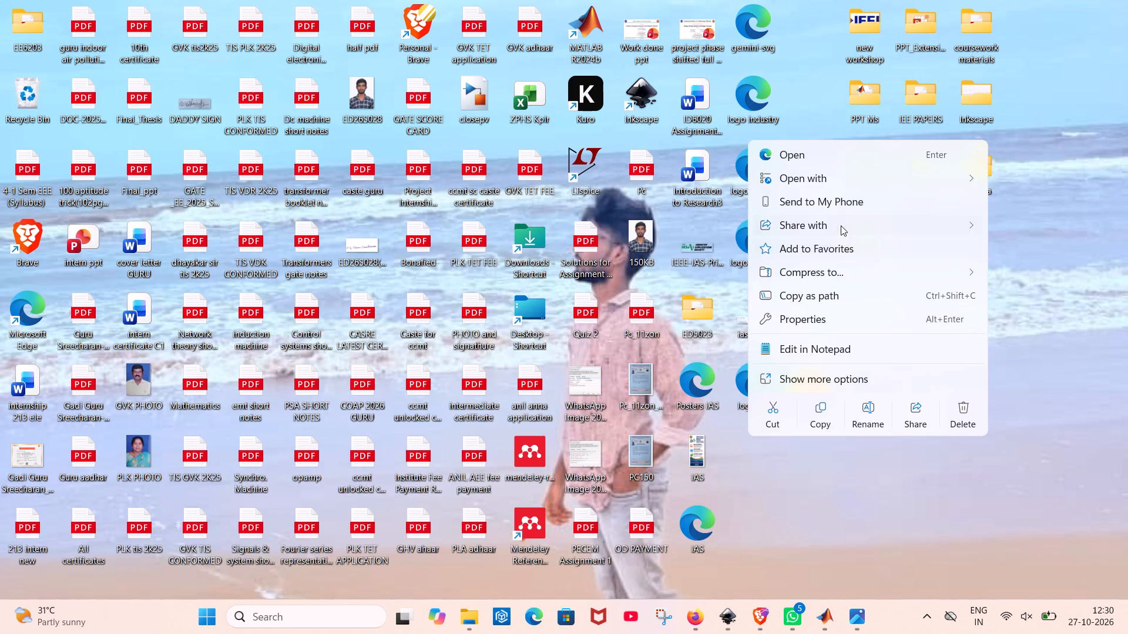
left_click(830, 186)
left_click(667, 231)
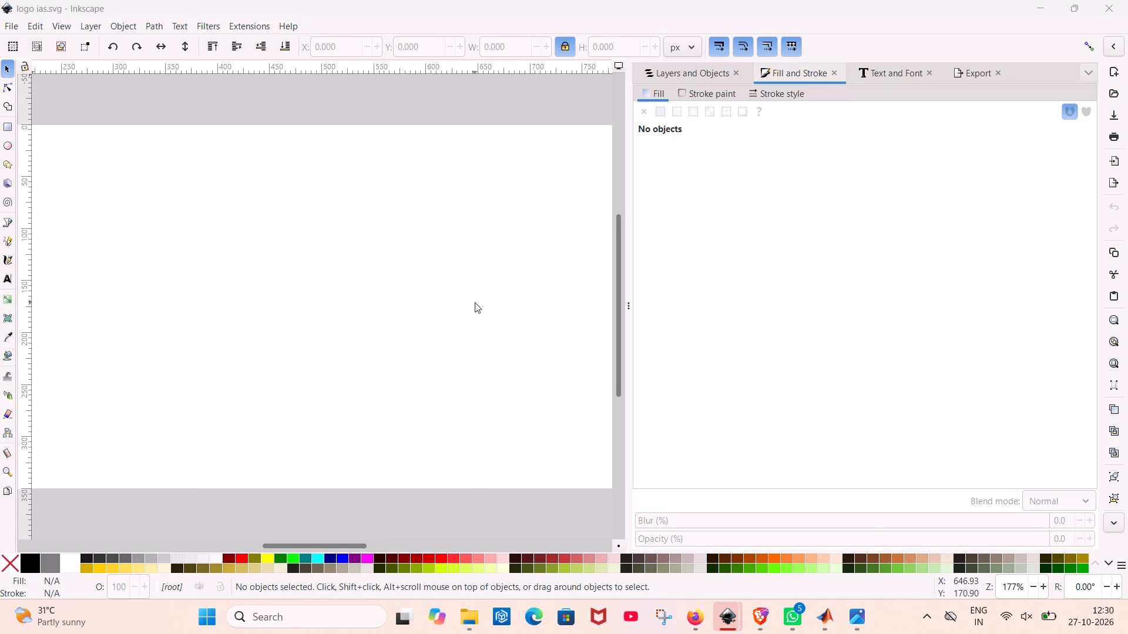
left_click(325, 287)
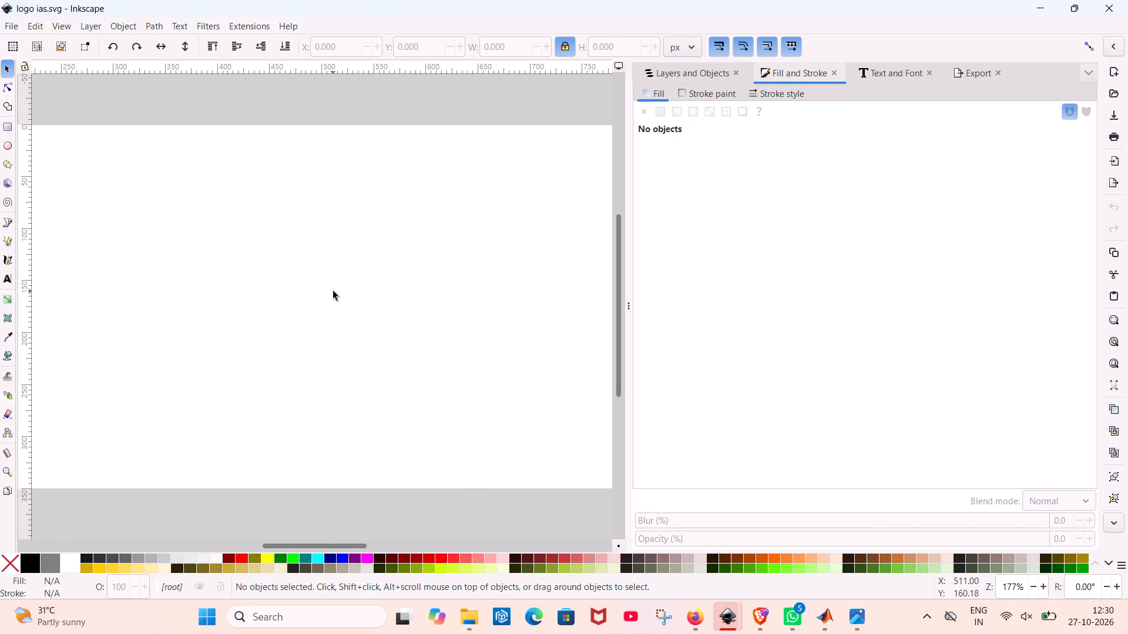
left_click(333, 291)
left_click_drag(110, 210, 480, 371)
left_click(492, 360)
scroll(489, 337, "down", 3)
scroll(489, 337, "up", 3)
left_click(372, 326)
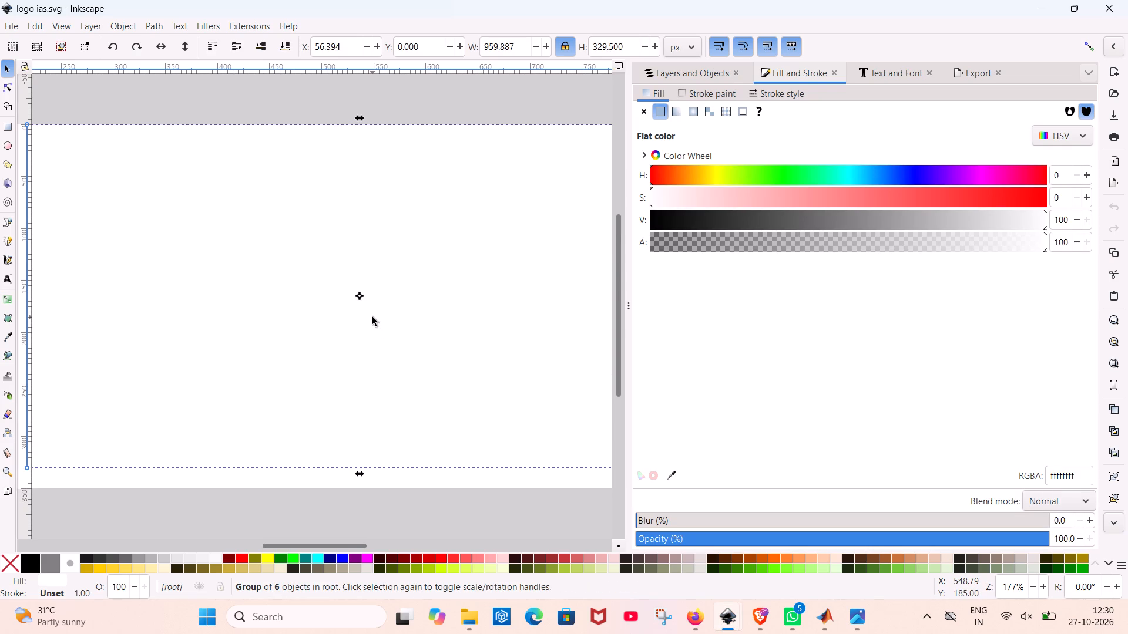
left_click(372, 317)
left_click(1127, 0)
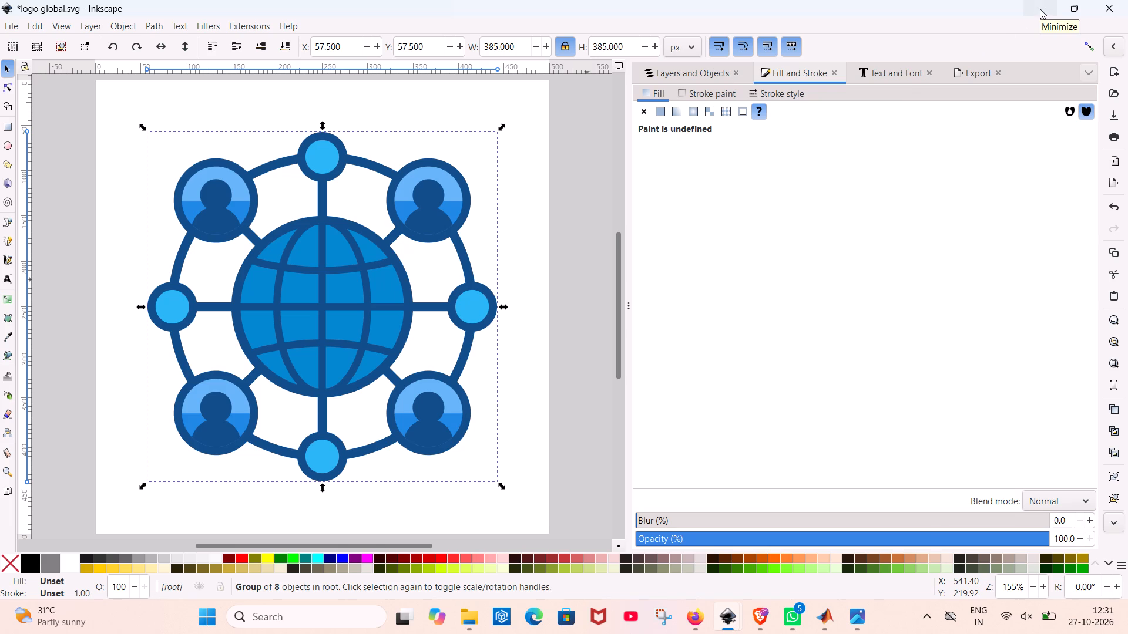
Clear the open Inkscape windows out of the way and reopen logo ias.svg from the desktop in Inkscape.
left_click(1109, 11)
left_click(472, 367)
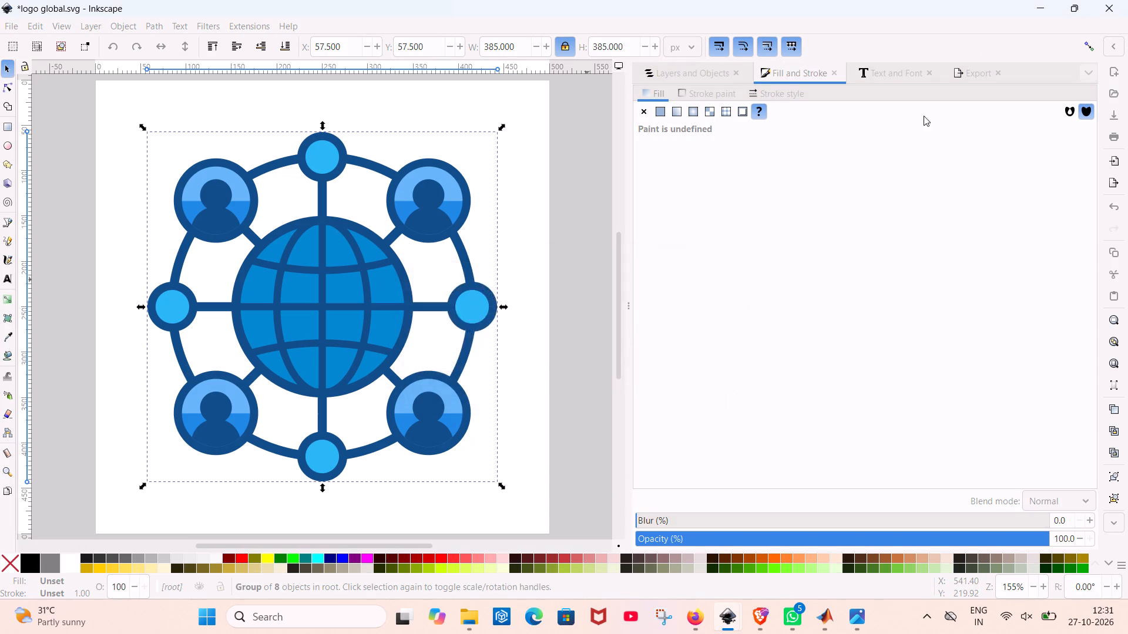
left_click(1036, 8)
left_click(1034, 8)
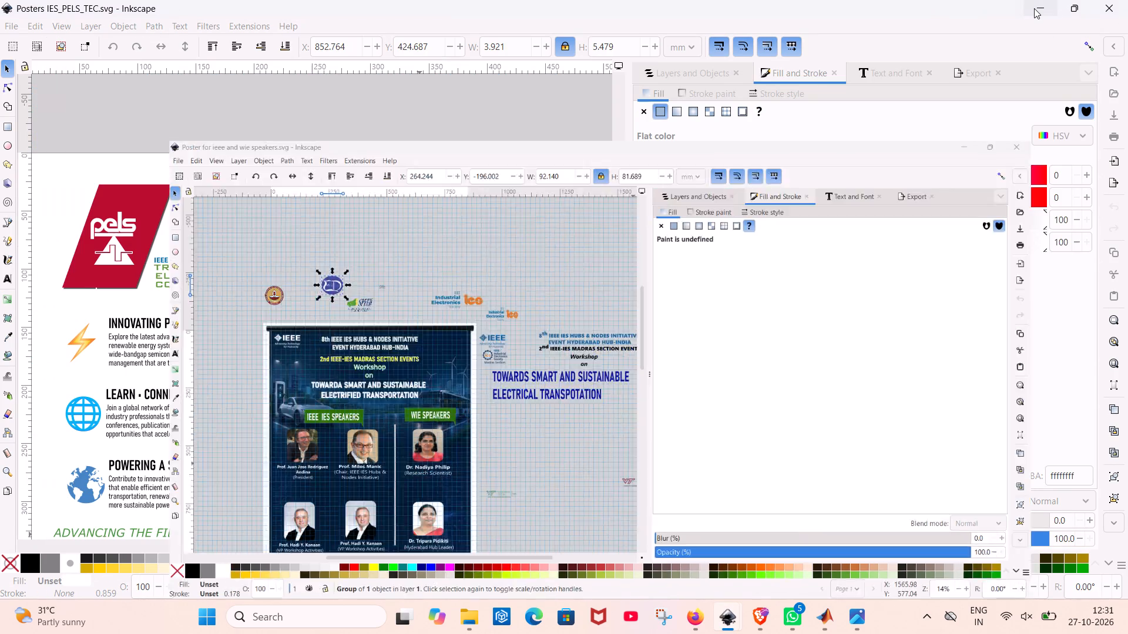
left_click(1034, 8)
left_click(1034, 8)
left_click(1034, 8)
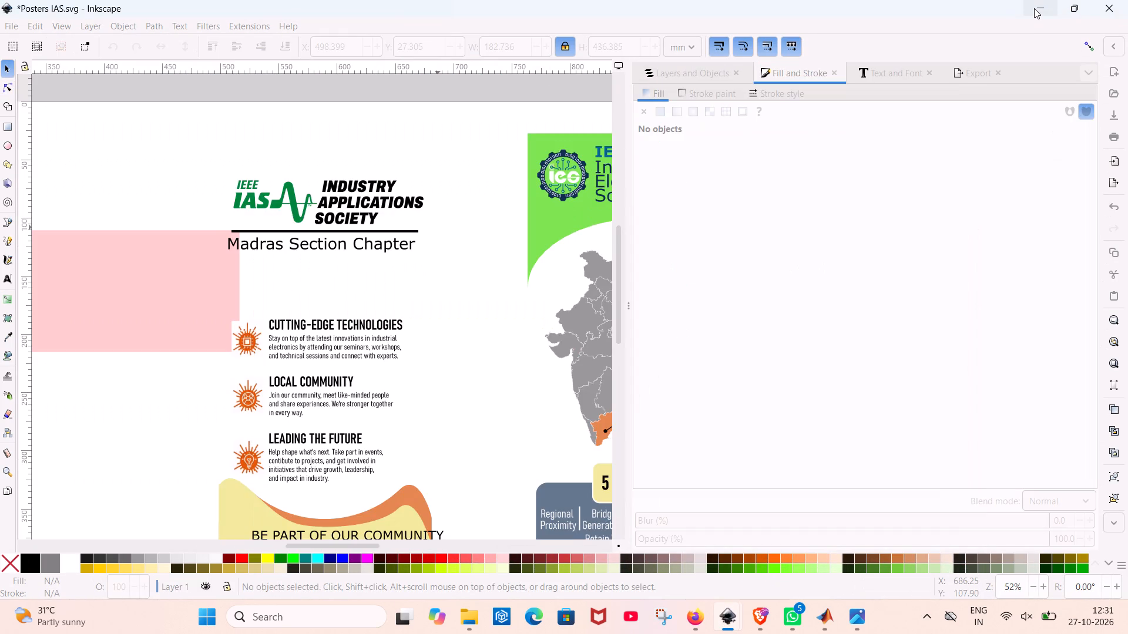
left_click(1034, 8)
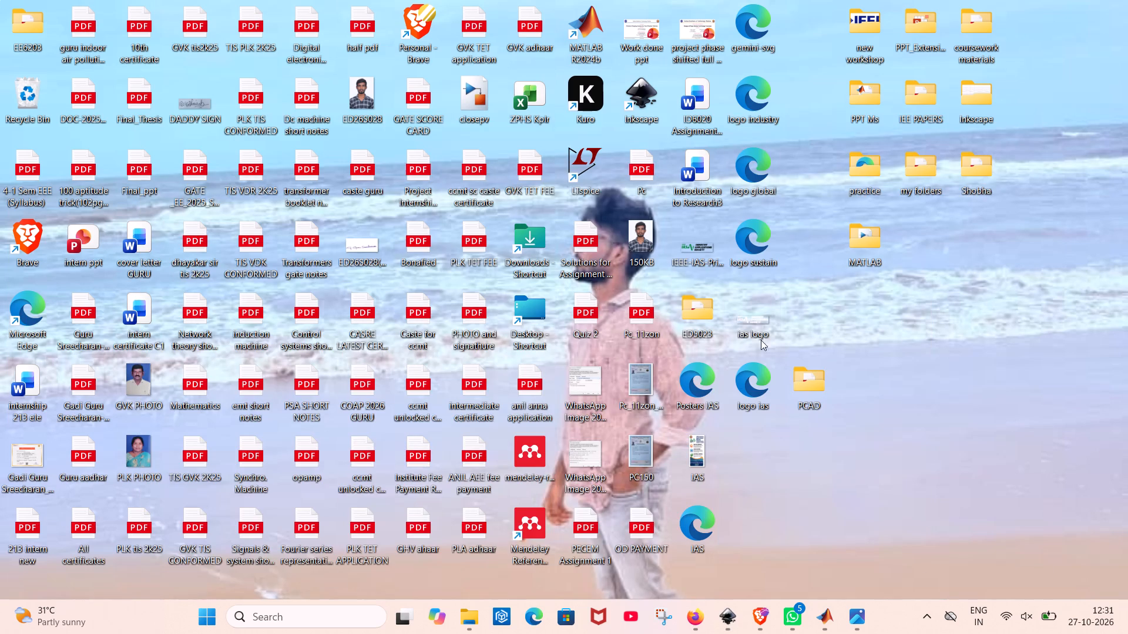
right_click(750, 368)
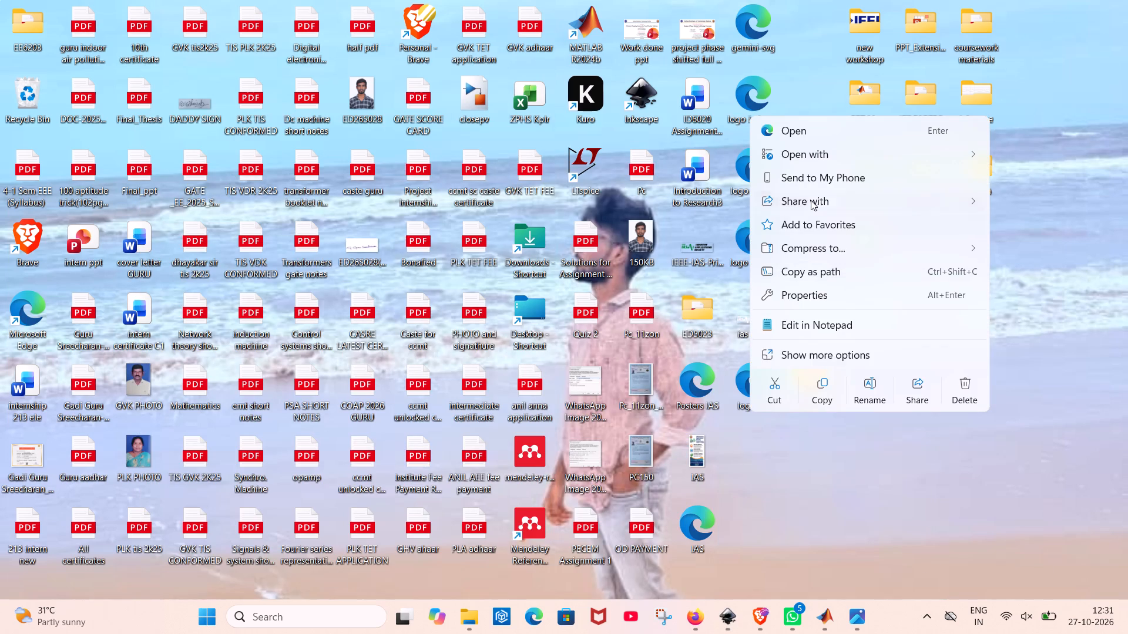
left_click(813, 163)
left_click(695, 208)
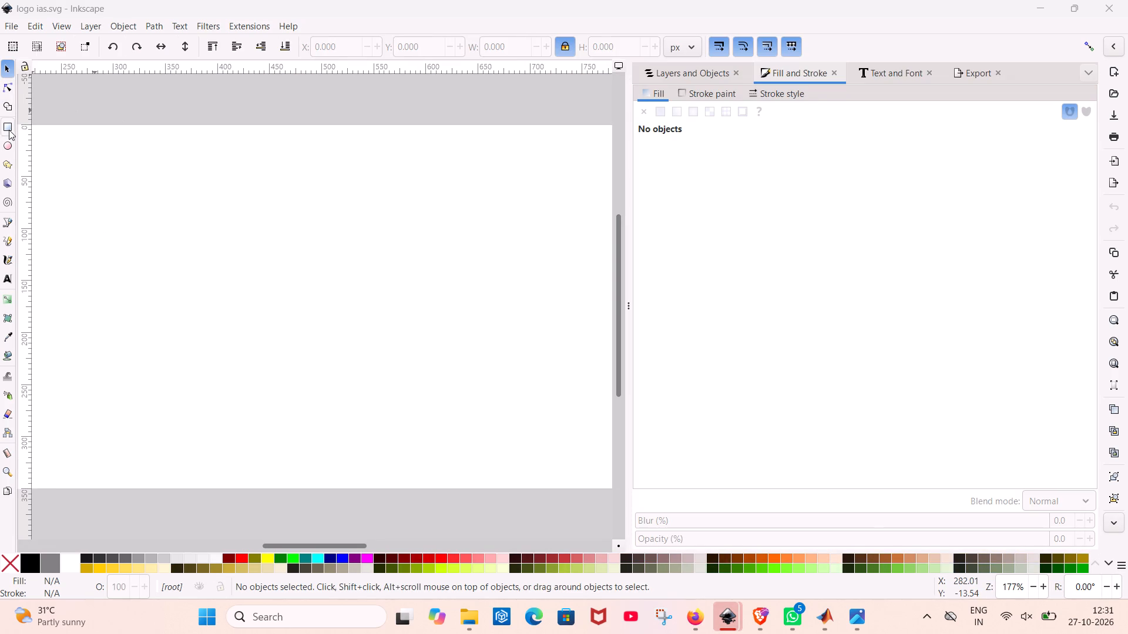
Draw a rectangle about 434 by 209 px on the logo page and fill it with near-black #1a1a1a.
left_click(8, 131)
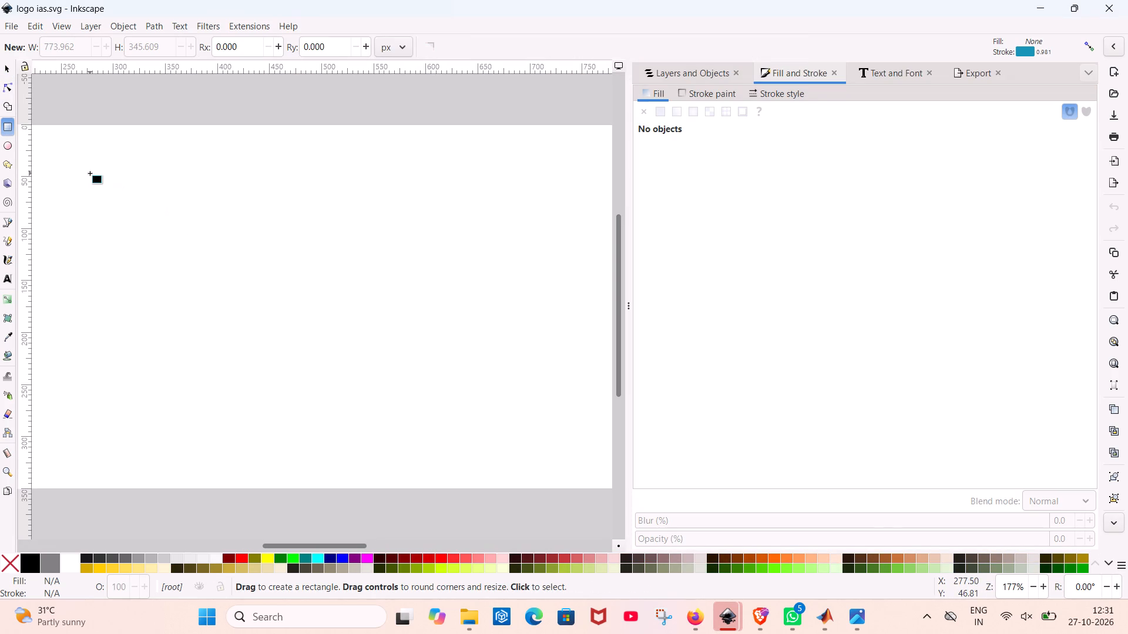
left_click_drag(90, 173, 486, 362)
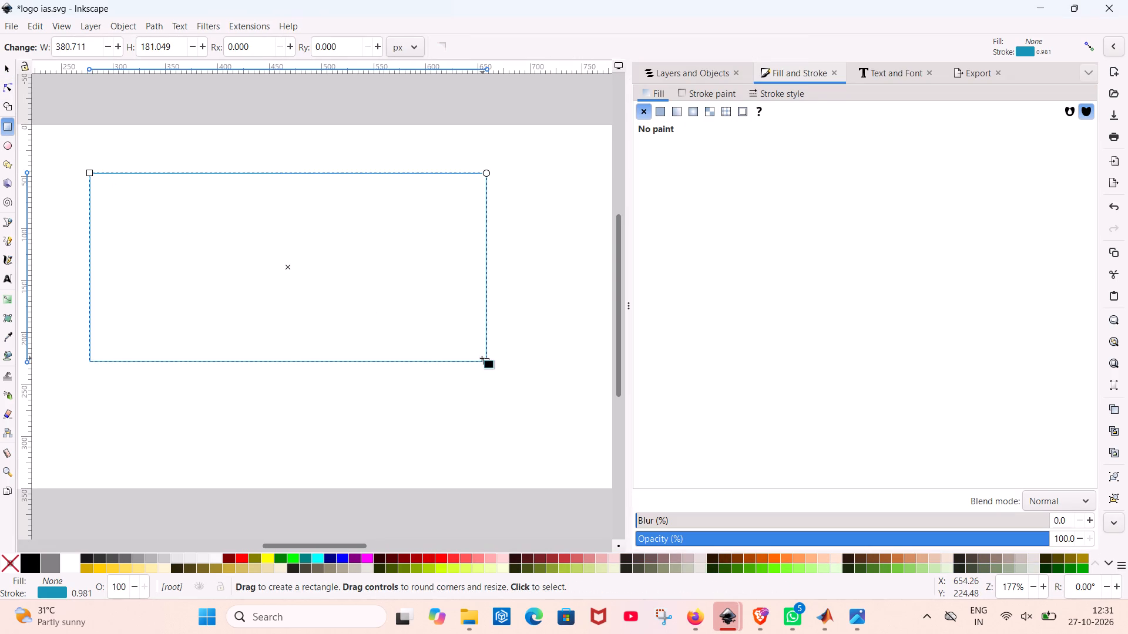
left_click_drag(484, 363, 508, 383)
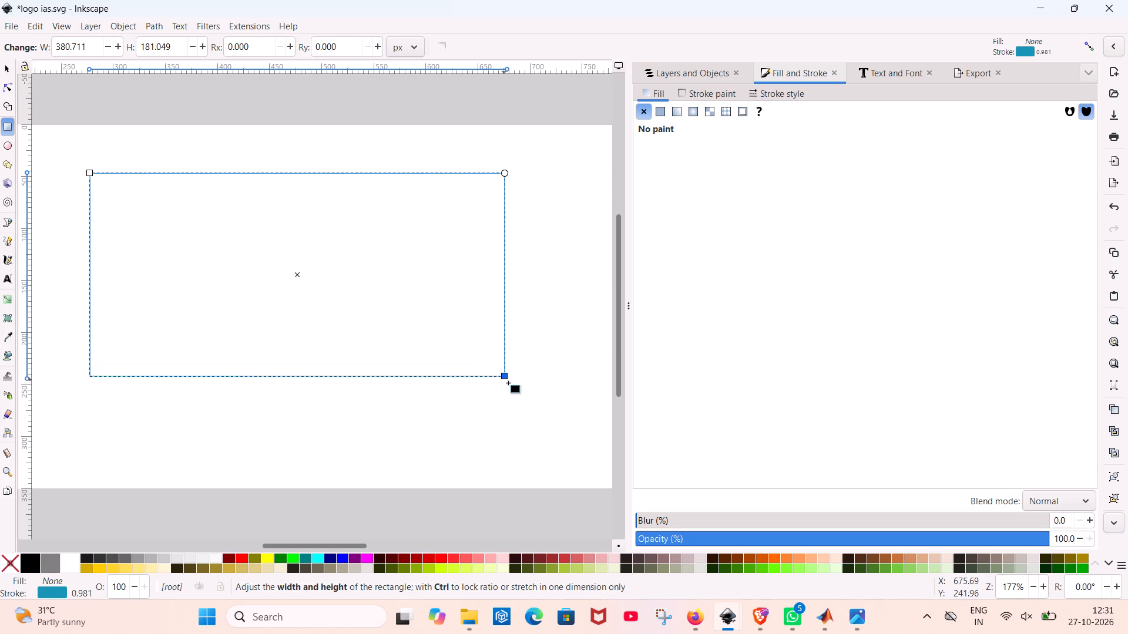
left_click_drag(508, 383, 539, 392)
left_click(82, 555)
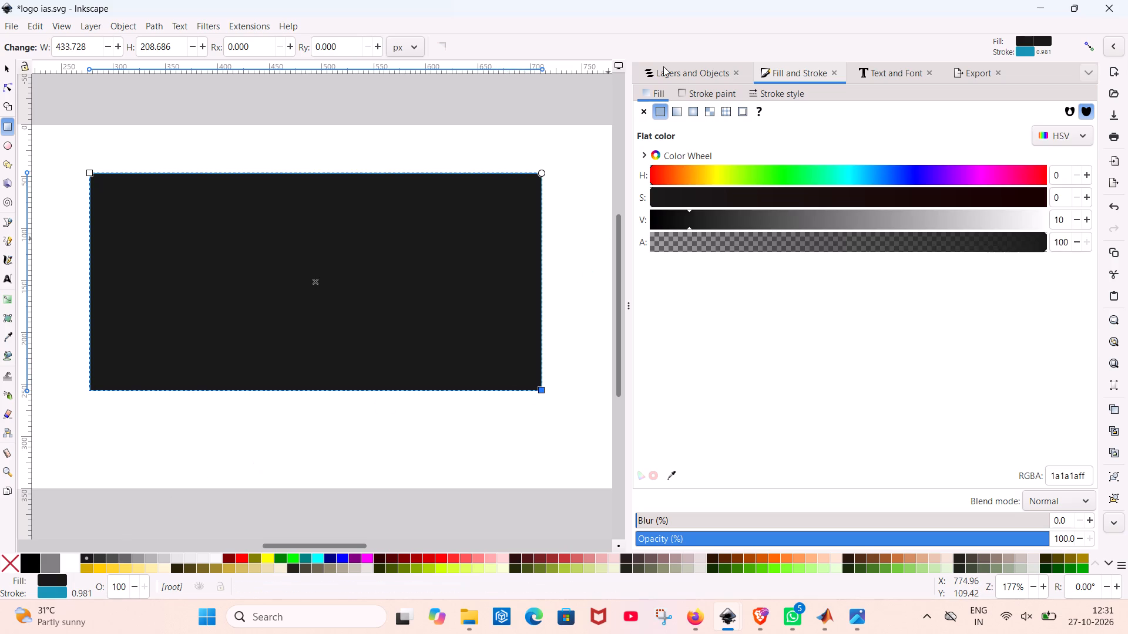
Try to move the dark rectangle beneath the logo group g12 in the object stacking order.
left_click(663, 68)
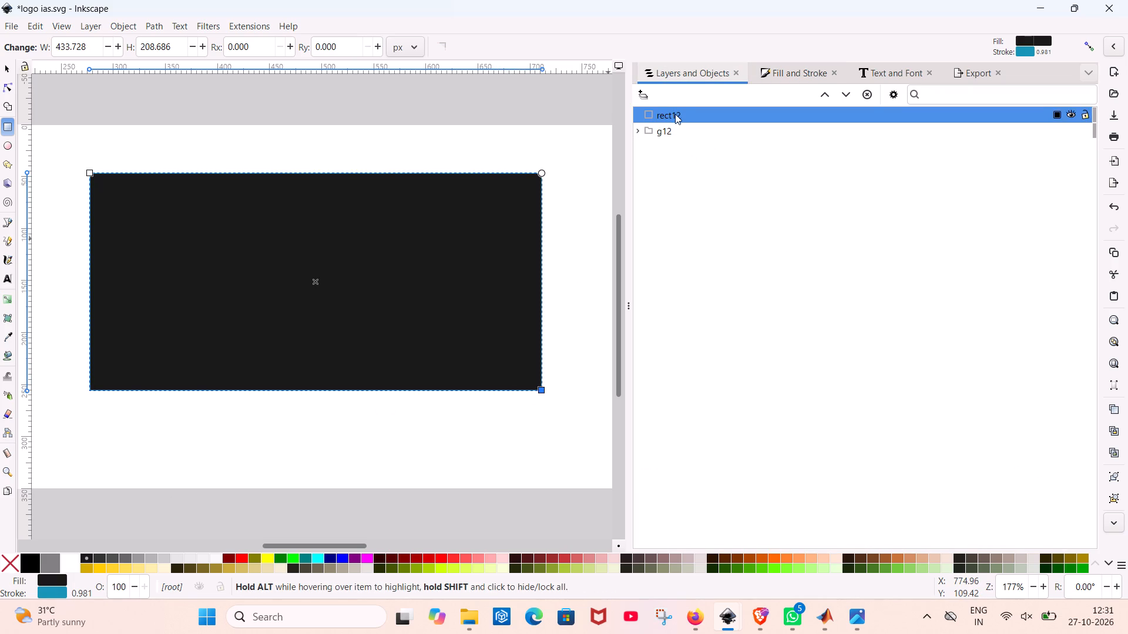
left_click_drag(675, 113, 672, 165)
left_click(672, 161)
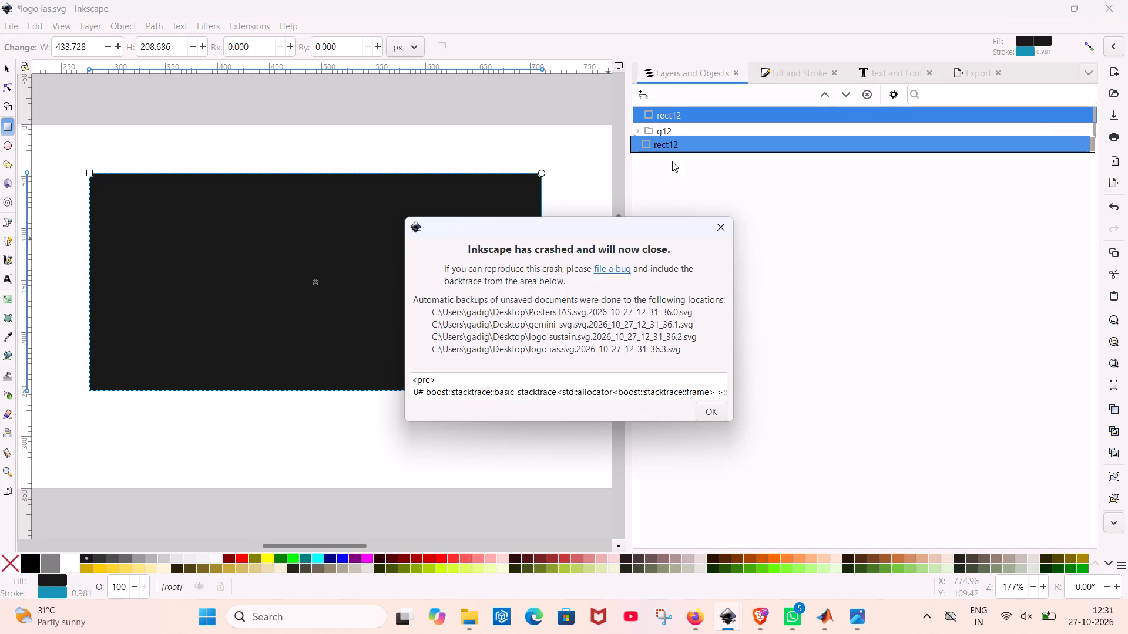
Try to dismiss the Inkscape crash notice.
left_click(713, 226)
left_click(726, 222)
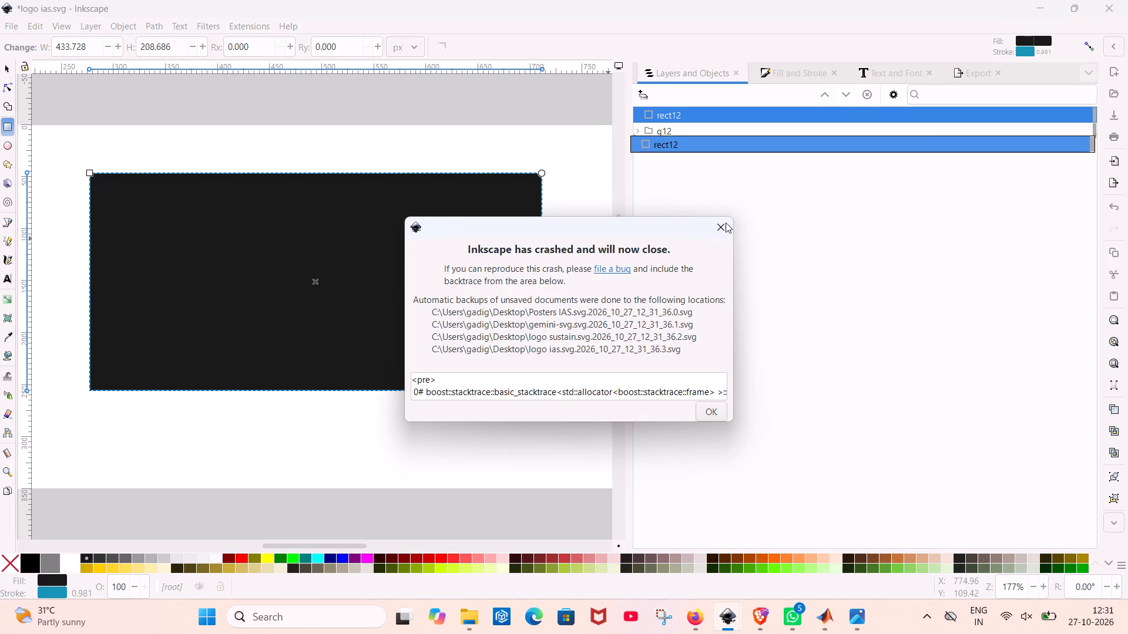
left_click(724, 225)
left_click(707, 416)
left_click(712, 407)
left_click(712, 407)
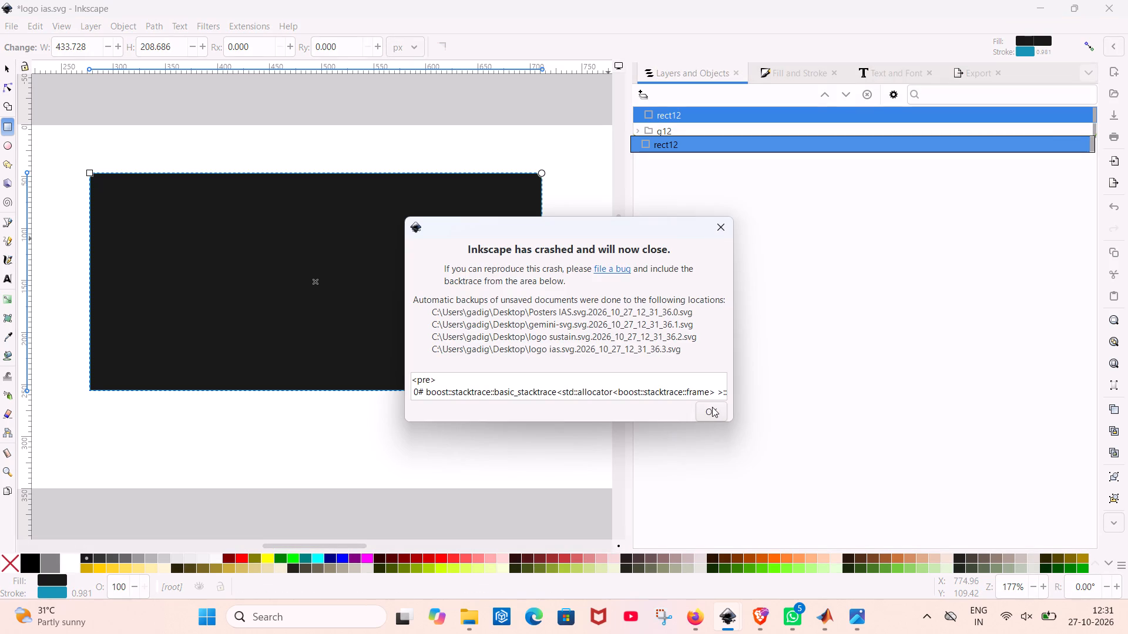
left_click(712, 407)
left_click(715, 220)
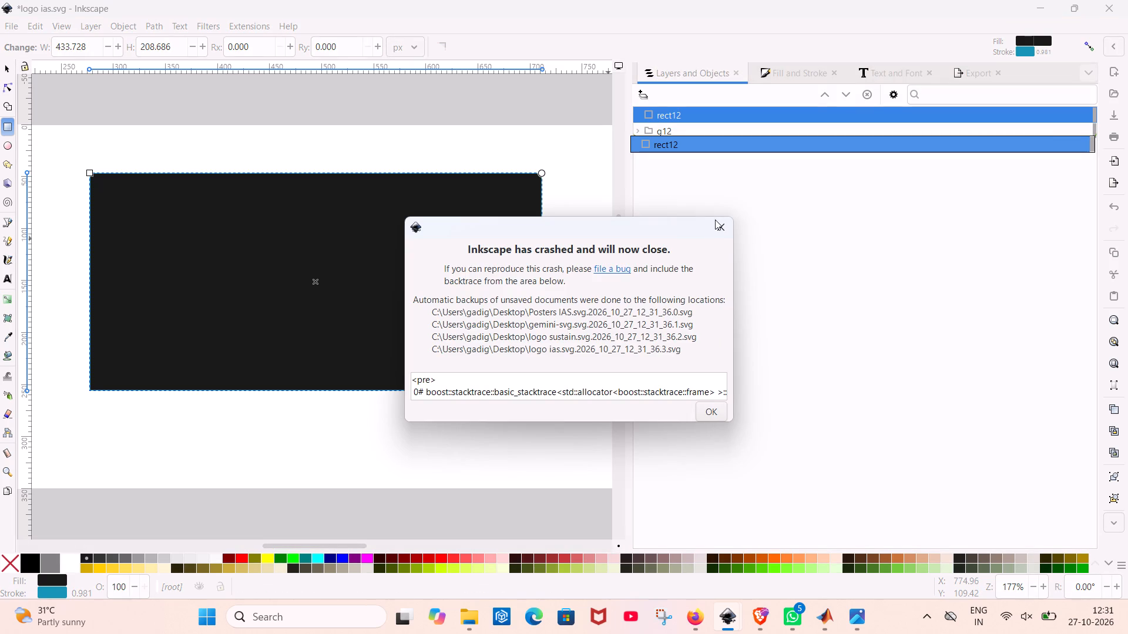
left_click(716, 222)
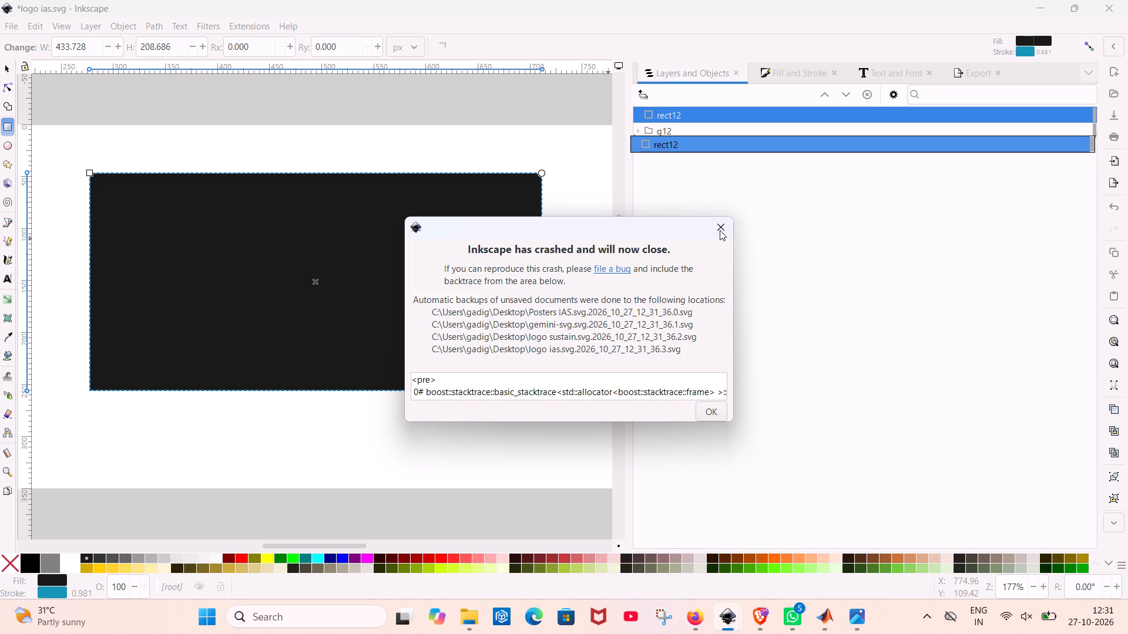
left_click(720, 230)
double_click(720, 230)
key("ctrl+z")
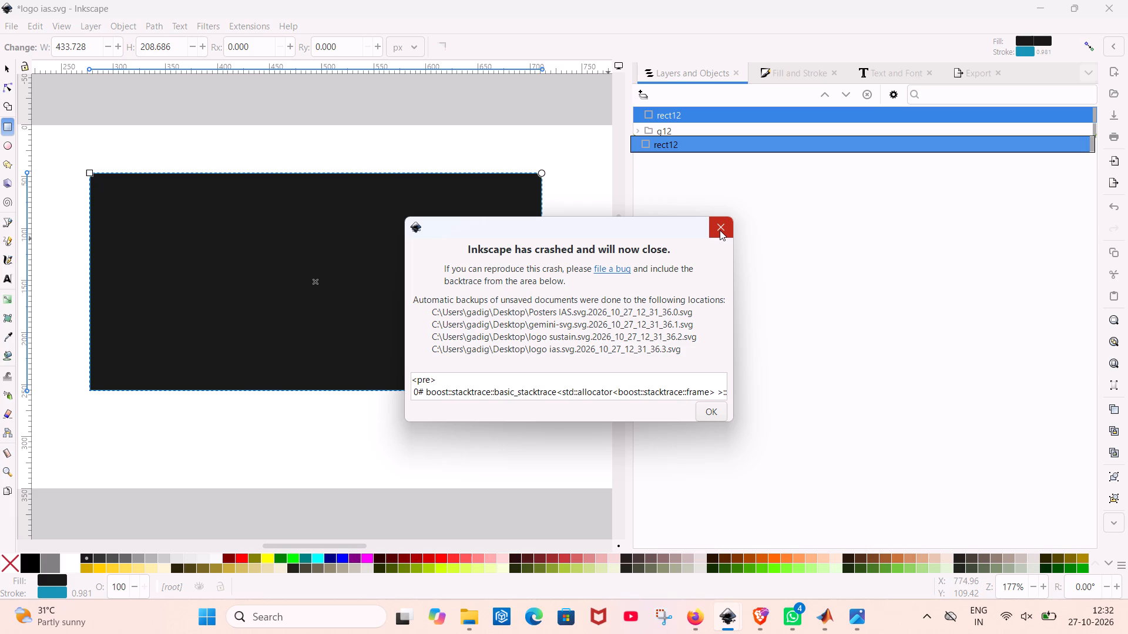
left_click(719, 227)
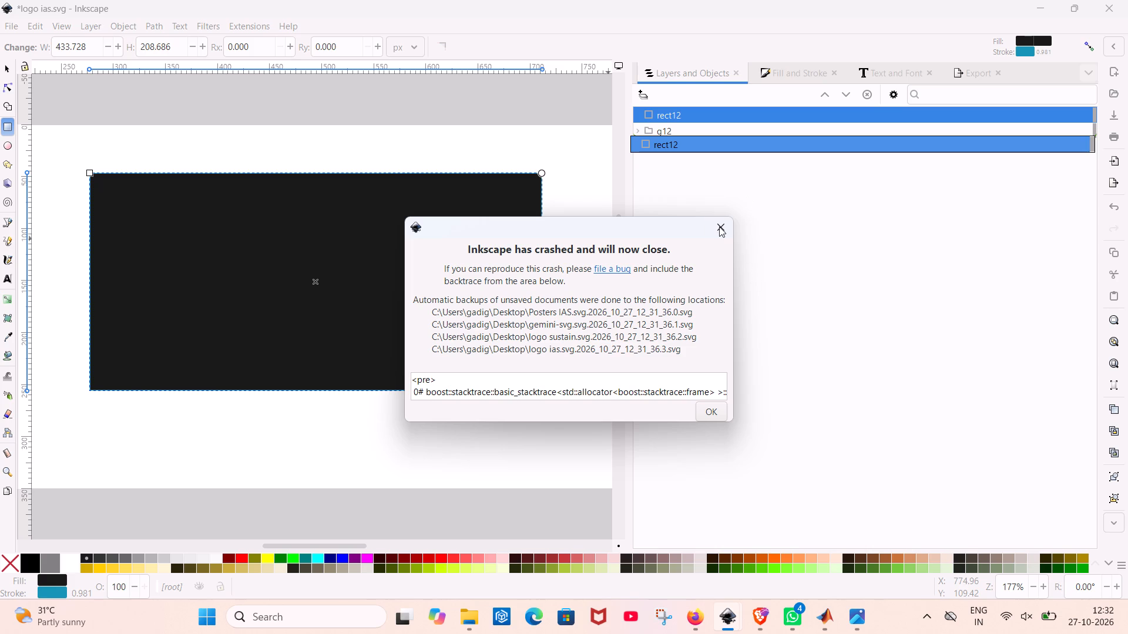
left_click(719, 225)
left_click(716, 408)
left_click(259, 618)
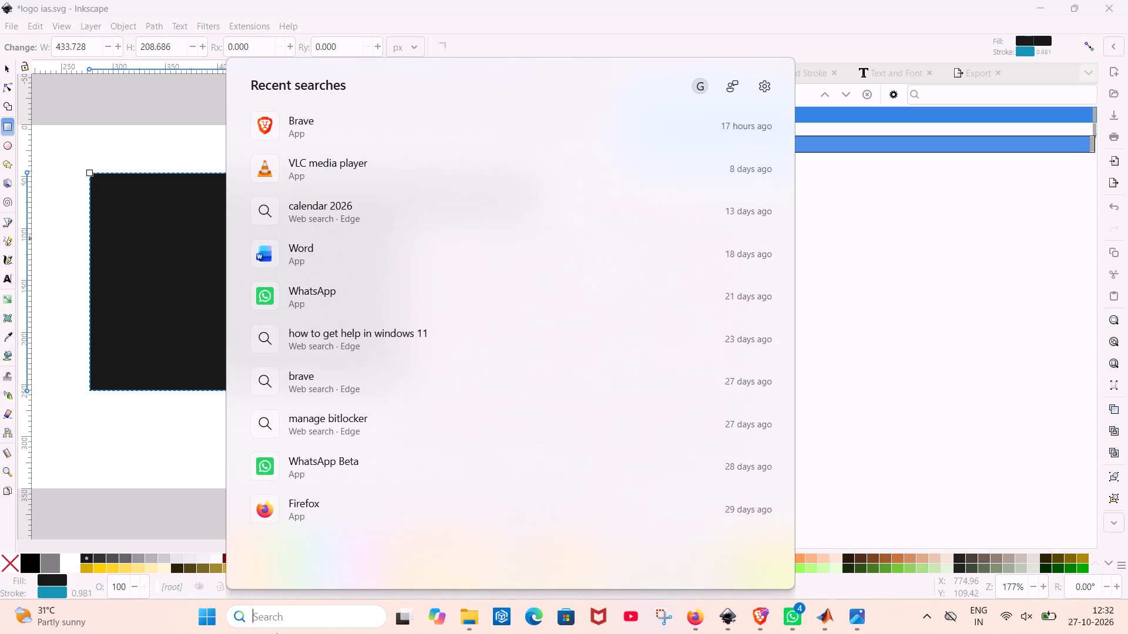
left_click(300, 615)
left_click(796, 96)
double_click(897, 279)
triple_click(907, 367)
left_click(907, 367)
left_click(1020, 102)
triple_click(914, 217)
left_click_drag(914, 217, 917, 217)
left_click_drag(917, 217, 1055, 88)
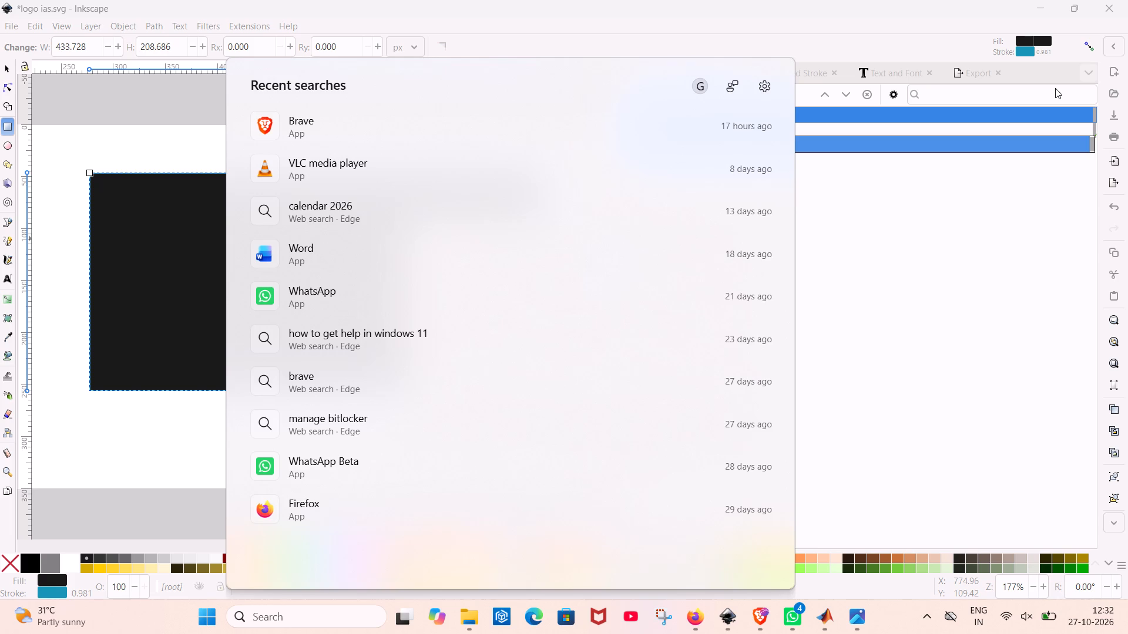
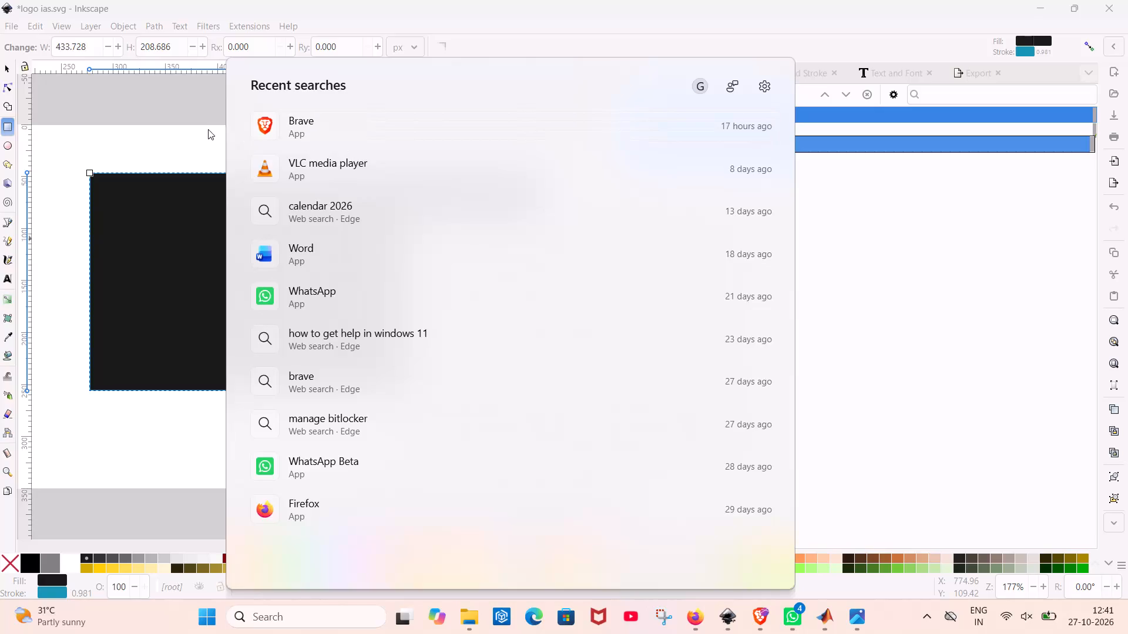
Close the Windows search panel covering the Inkscape window.
left_click(208, 129)
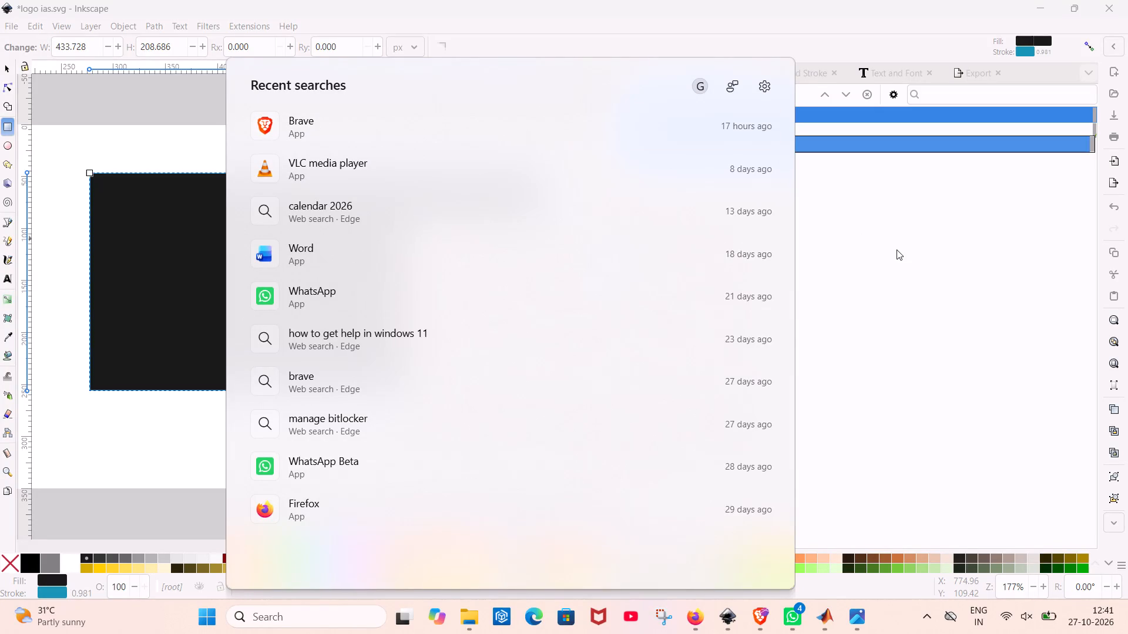
left_click(897, 249)
left_click(330, 616)
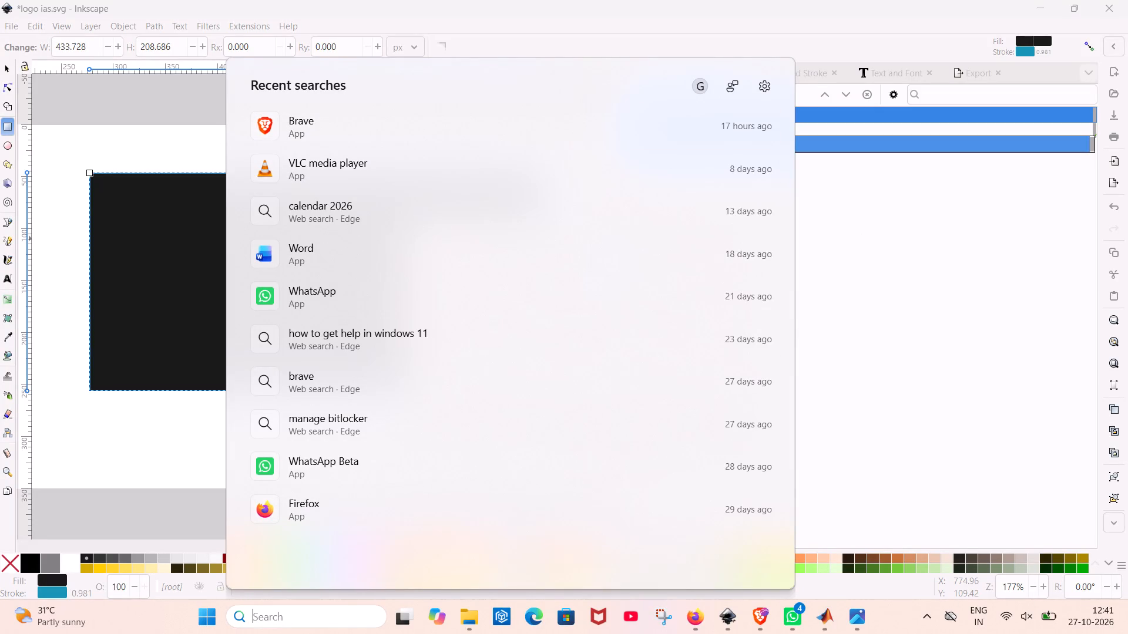
left_click(330, 616)
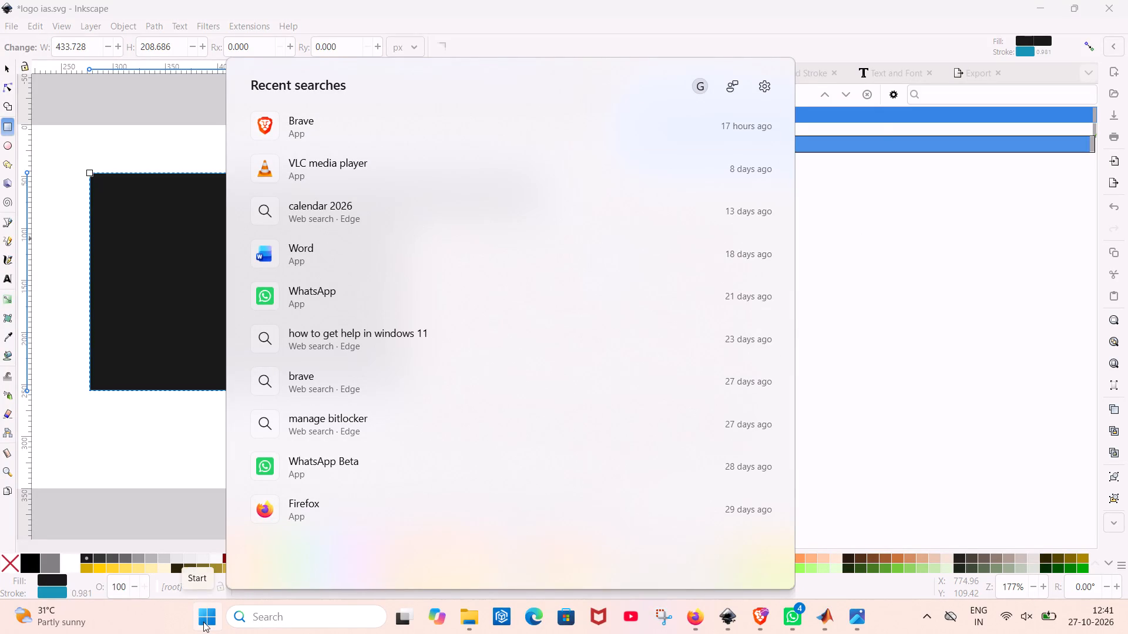
left_click(203, 622)
left_click(203, 622)
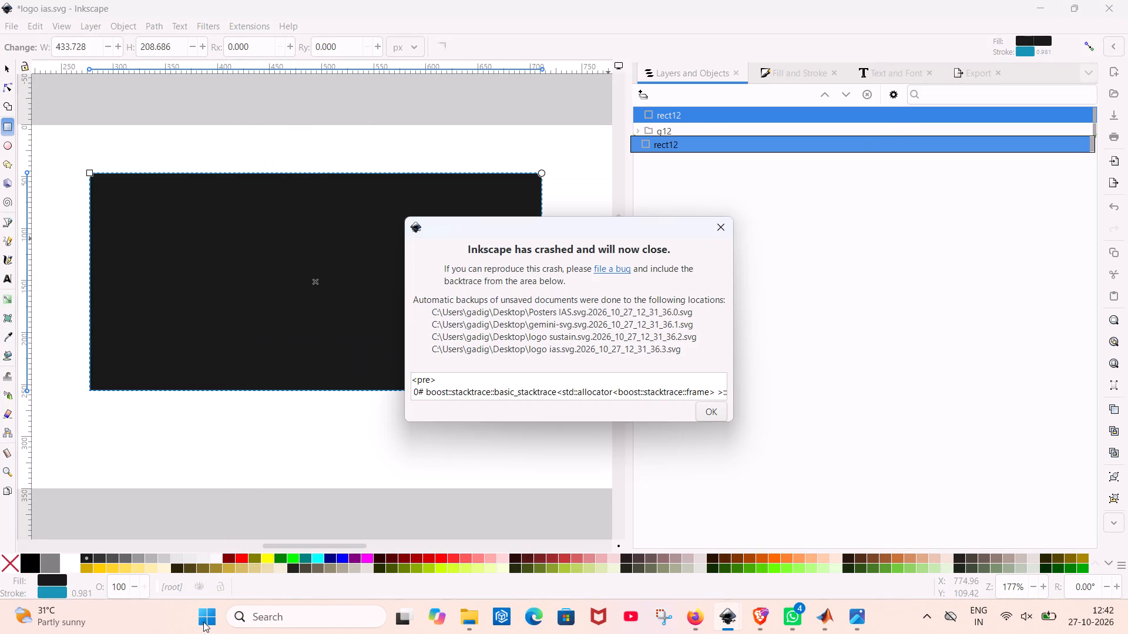
Dismiss the Inkscape crash notice and close the crashed Inkscape session.
left_click(716, 223)
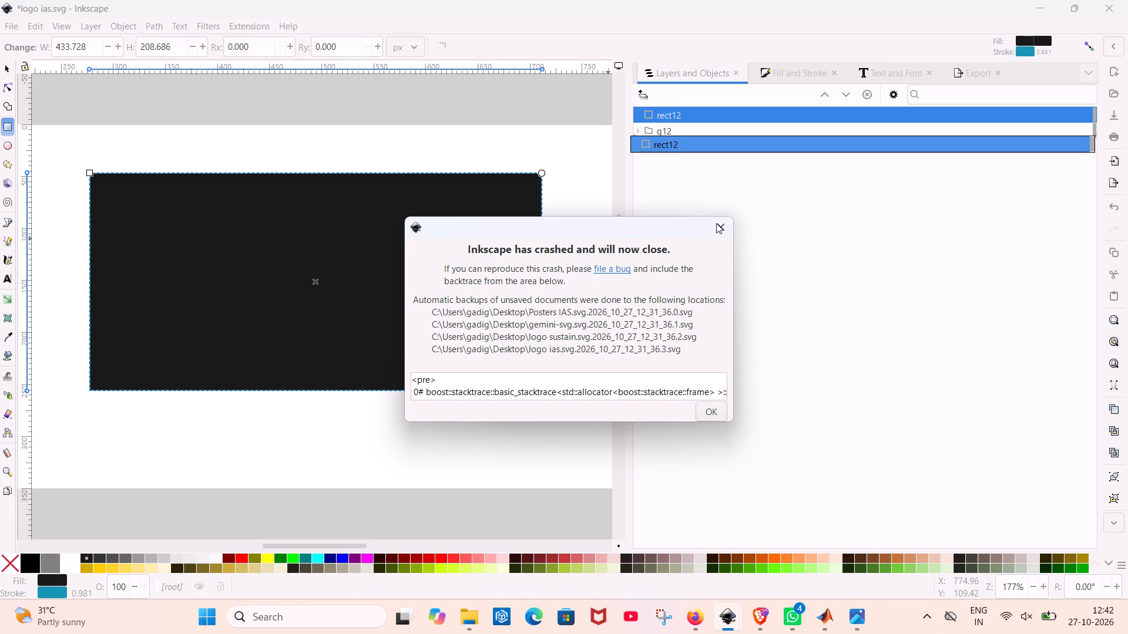
left_click(716, 225)
left_click(713, 414)
left_click(715, 232)
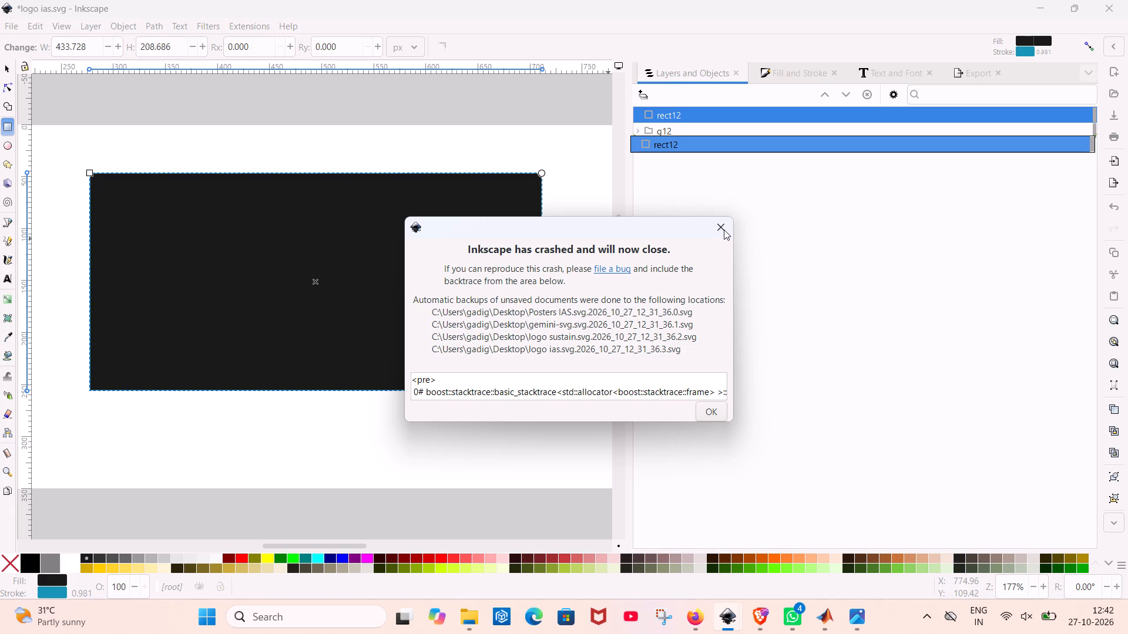
left_click(724, 229)
left_click(704, 410)
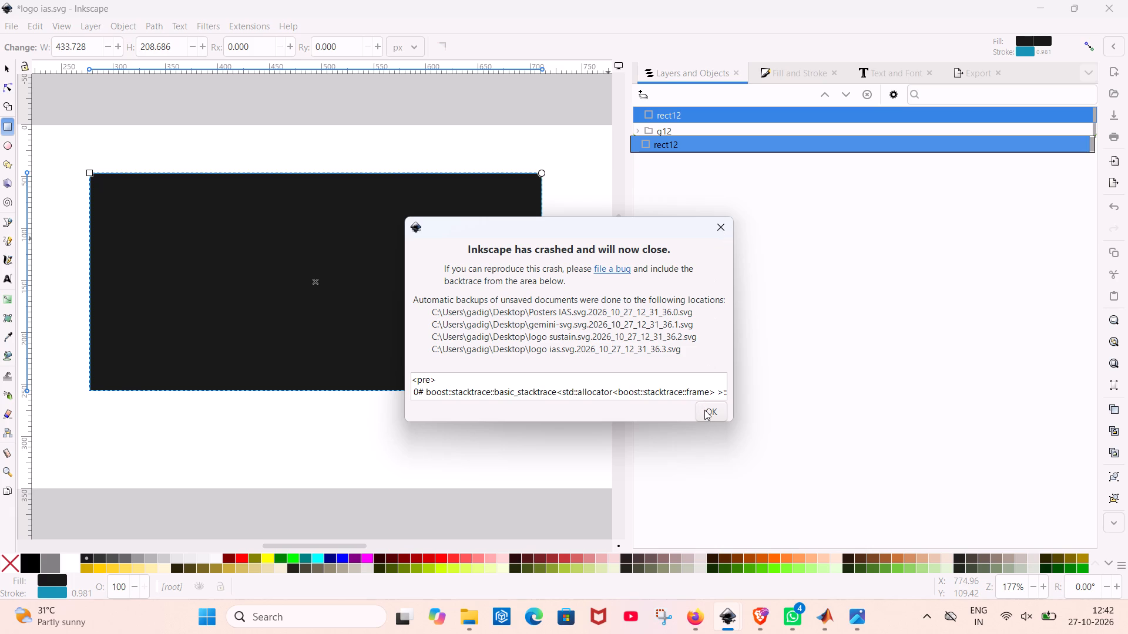
triple_click(704, 410)
triple_click(704, 410)
double_click(704, 410)
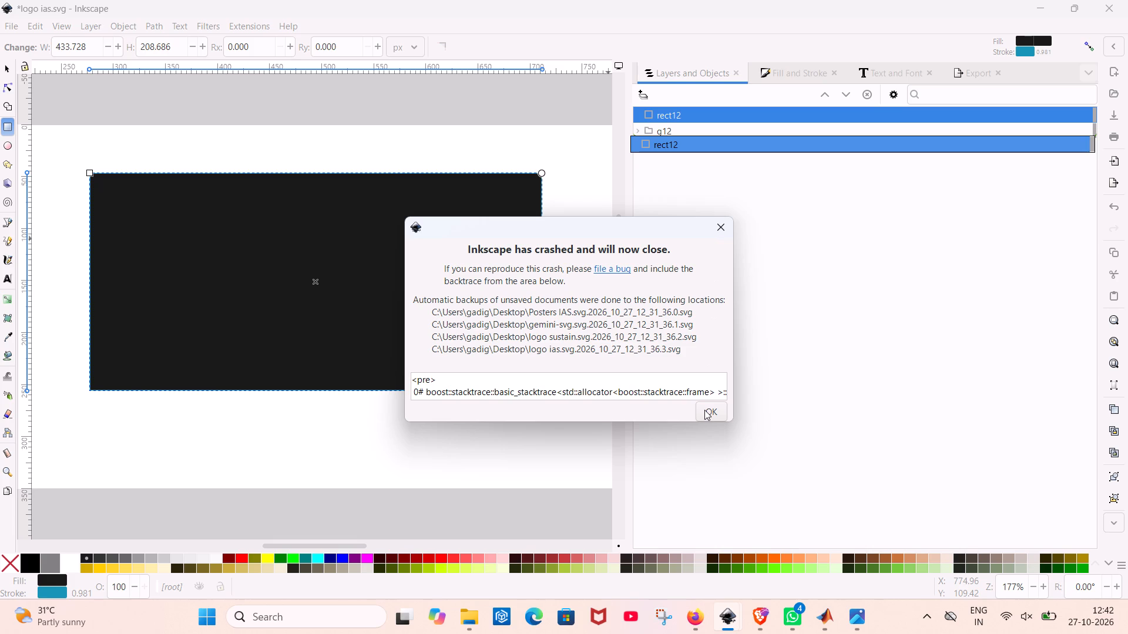
double_click(707, 412)
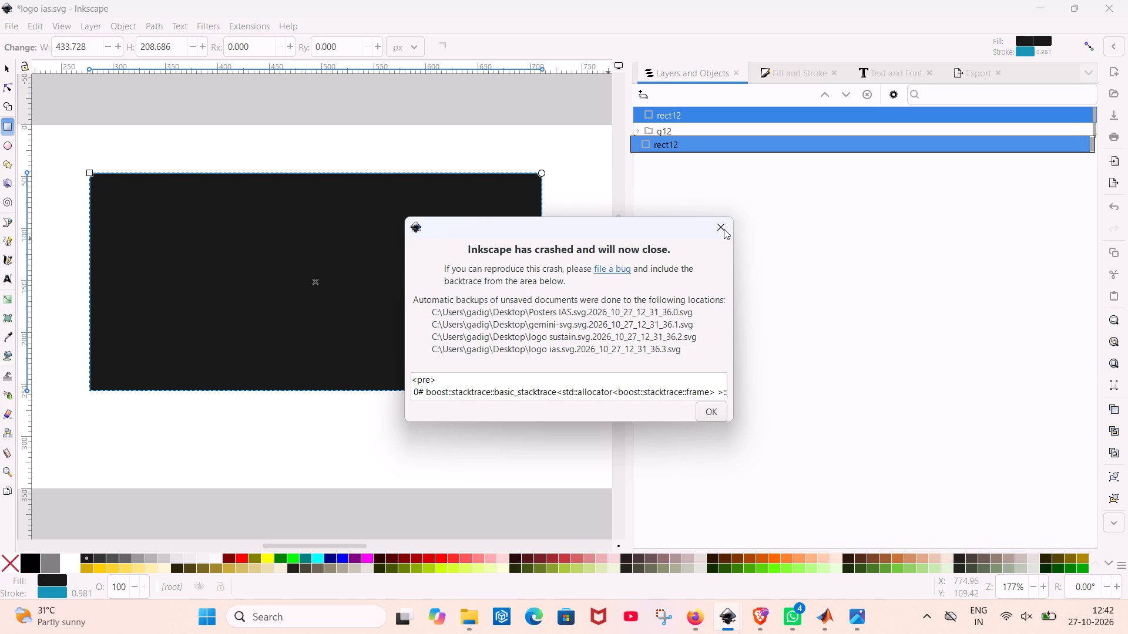
double_click(724, 229)
key("alt+F4")
key("alt+F4")
key("alt+F4")
key("alt+F4")
key("alt+F4")
key("alt+F4")
key("alt+F4")
key("alt+F4")
key("alt+F4")
key("alt+F4")
key("alt+F4")
key("alt+F4")
key("alt+F4")
key("alt+F4")
key("alt+F4")
key("alt+F4")
key("alt+F4")
key("alt+F4")
key("alt+F4")
key("alt+F4")
key("alt+F4")
key("alt+F4")
key("Escape")
key("Escape")
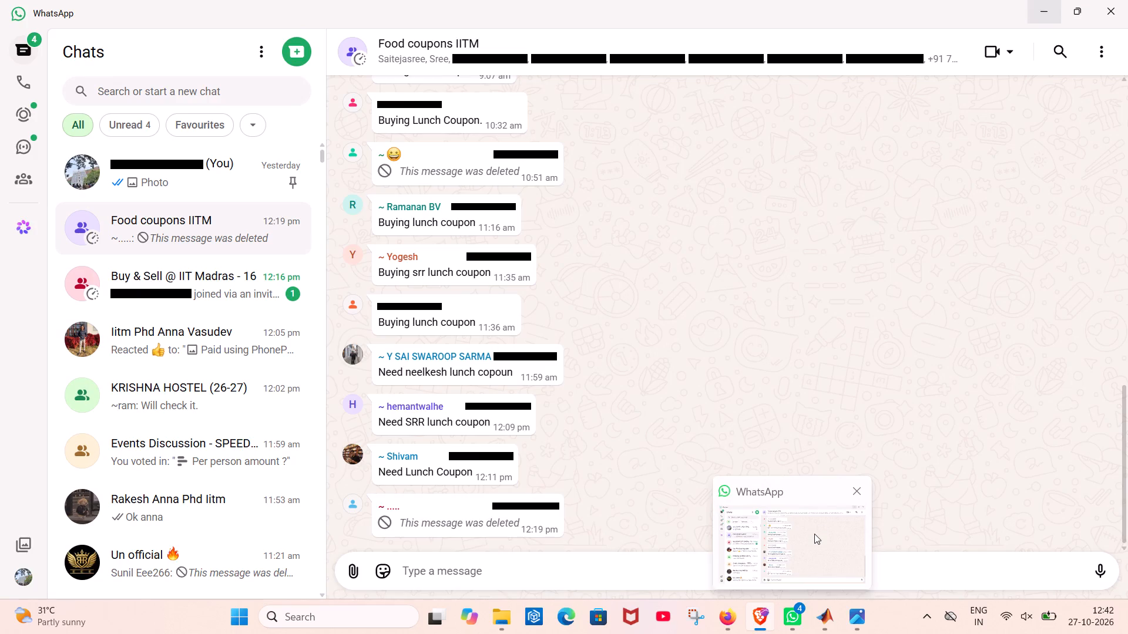
Close the WhatsApp window.
left_click(860, 491)
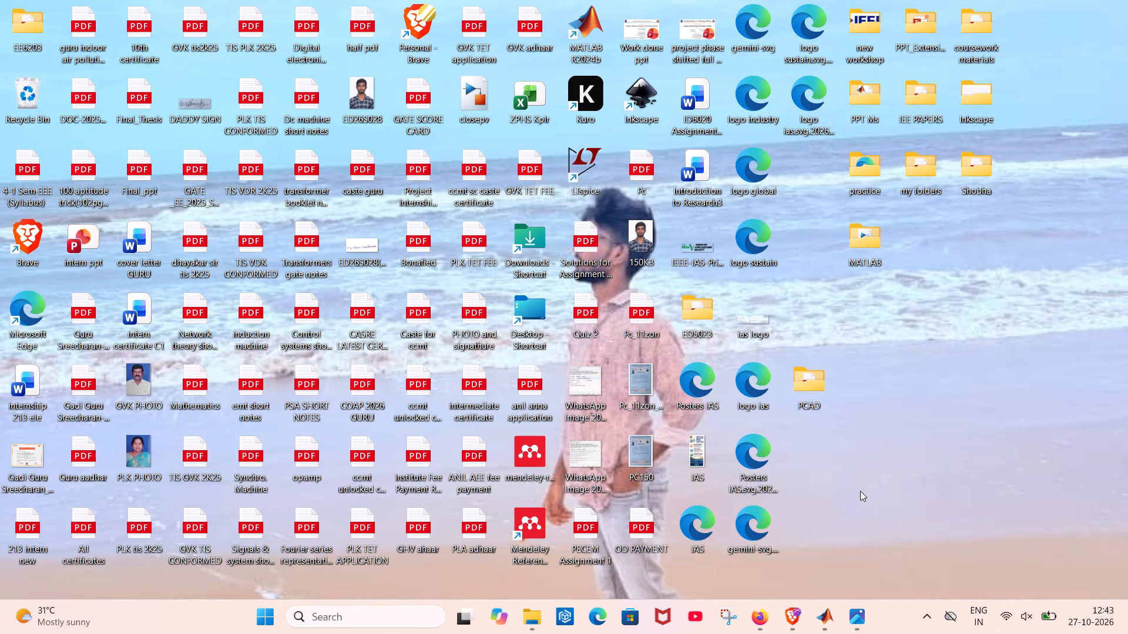
Open the automatic backup of logo ias.svg from the desktop in Inkscape vector graphics editor.
right_click(806, 109)
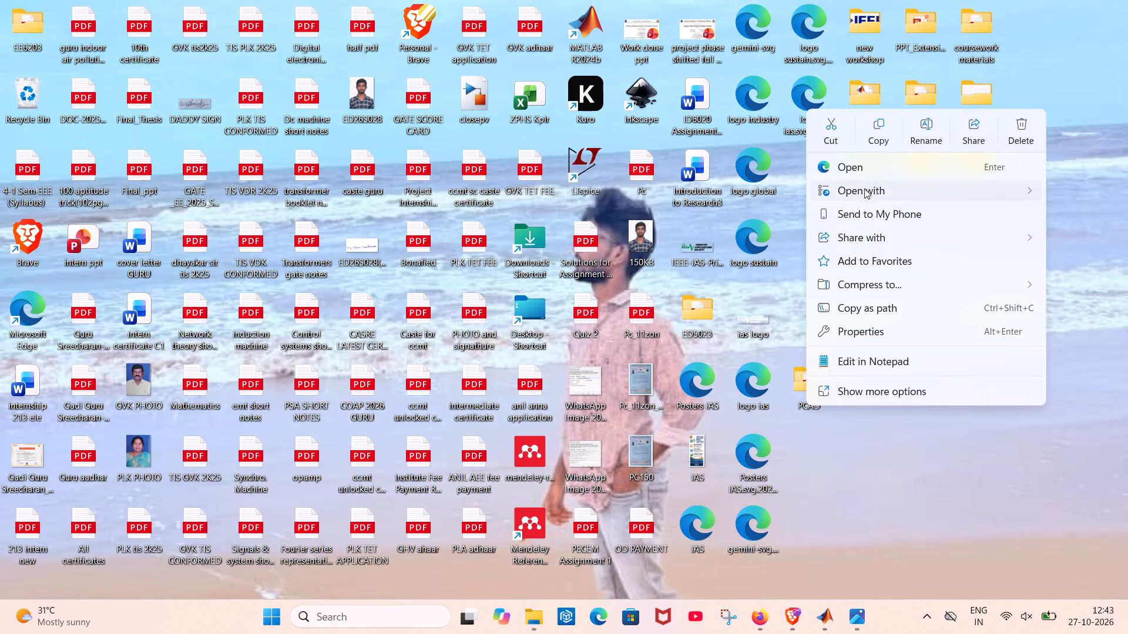
left_click(867, 187)
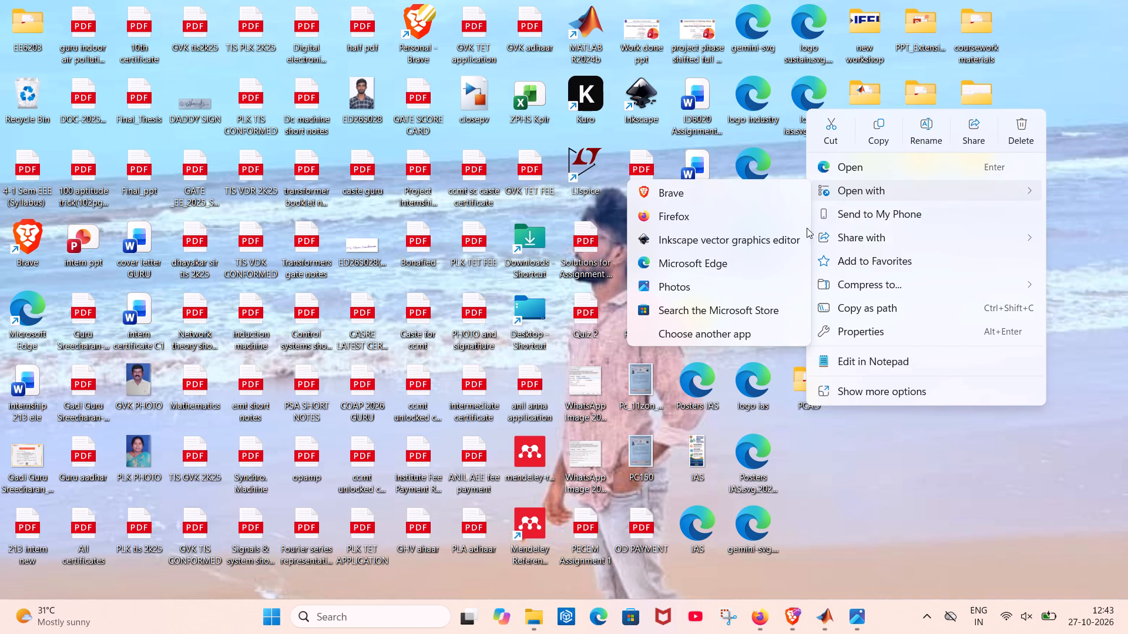
left_click(747, 241)
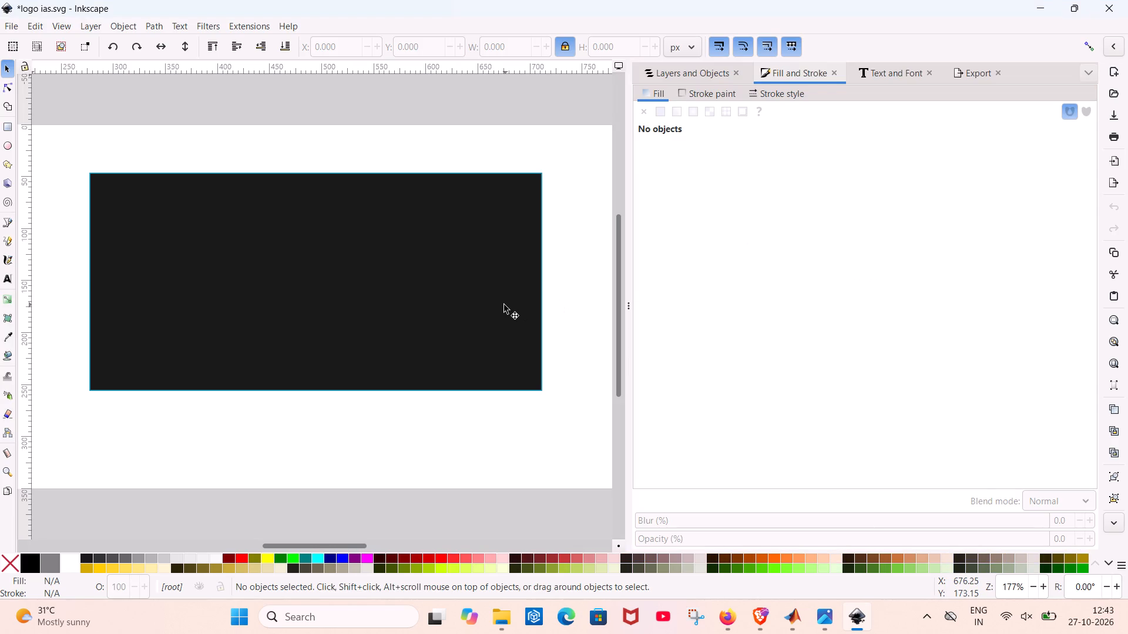
Move the logo group g12 above the dark rectangle rect12 in the object stacking order.
left_click(504, 305)
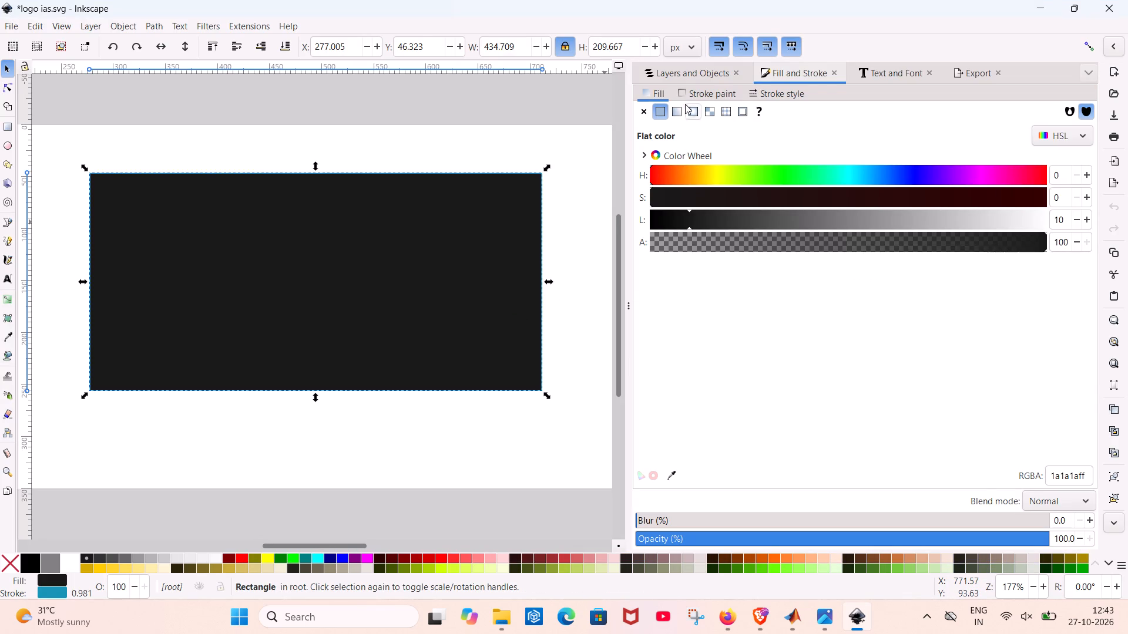
left_click(671, 71)
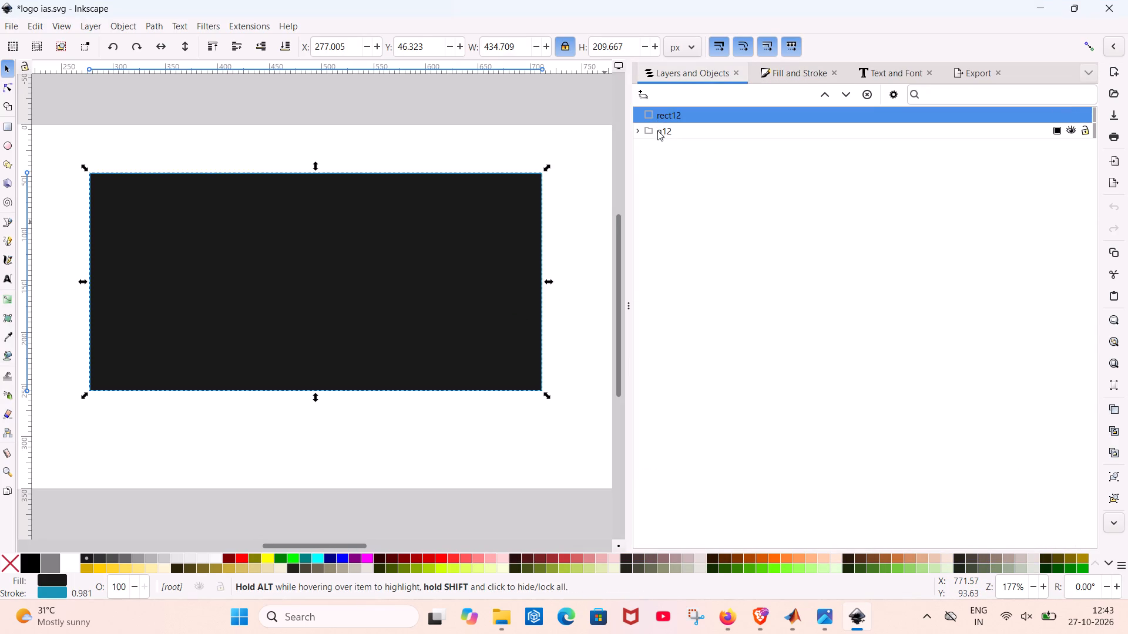
left_click(657, 130)
left_click_drag(657, 130, 659, 110)
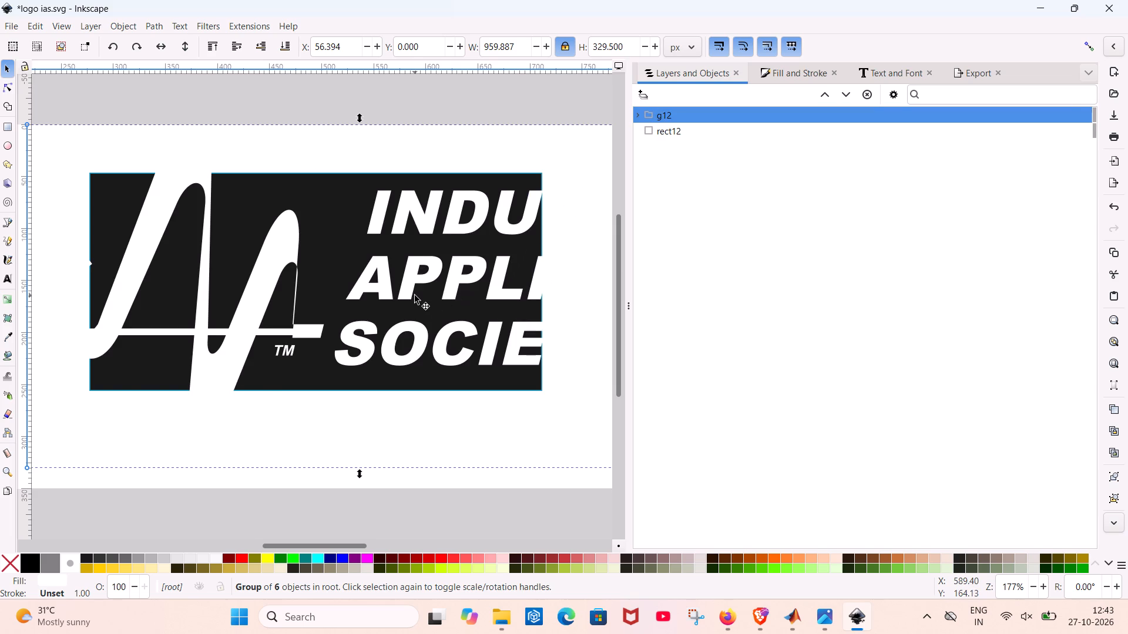
Stretch the dark rectangle on all four sides to about 1101 by 383 px so it backs the whole white logo.
scroll(415, 295, "down", 2, "ctrl")
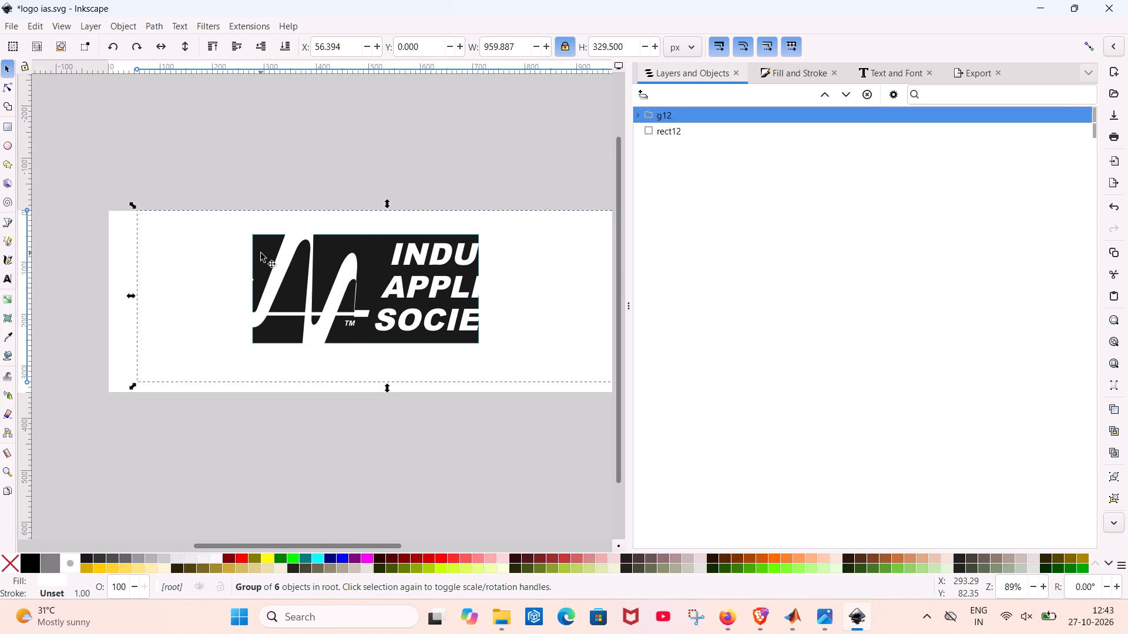
left_click(261, 253)
left_click_drag(489, 291, 630, 298)
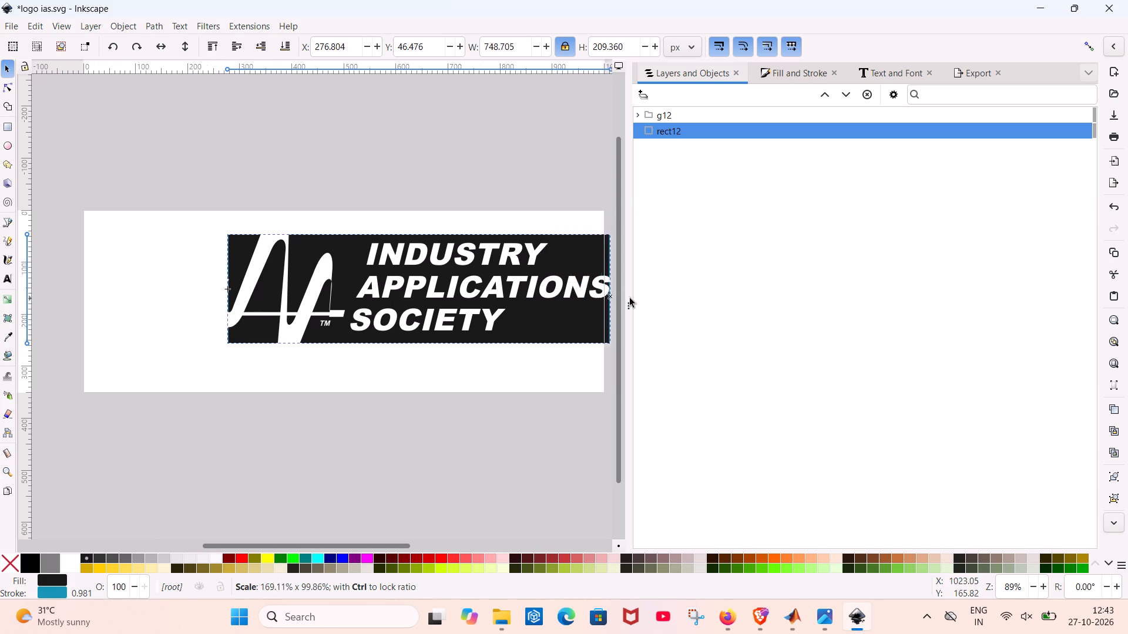
left_click_drag(630, 298, 510, 296)
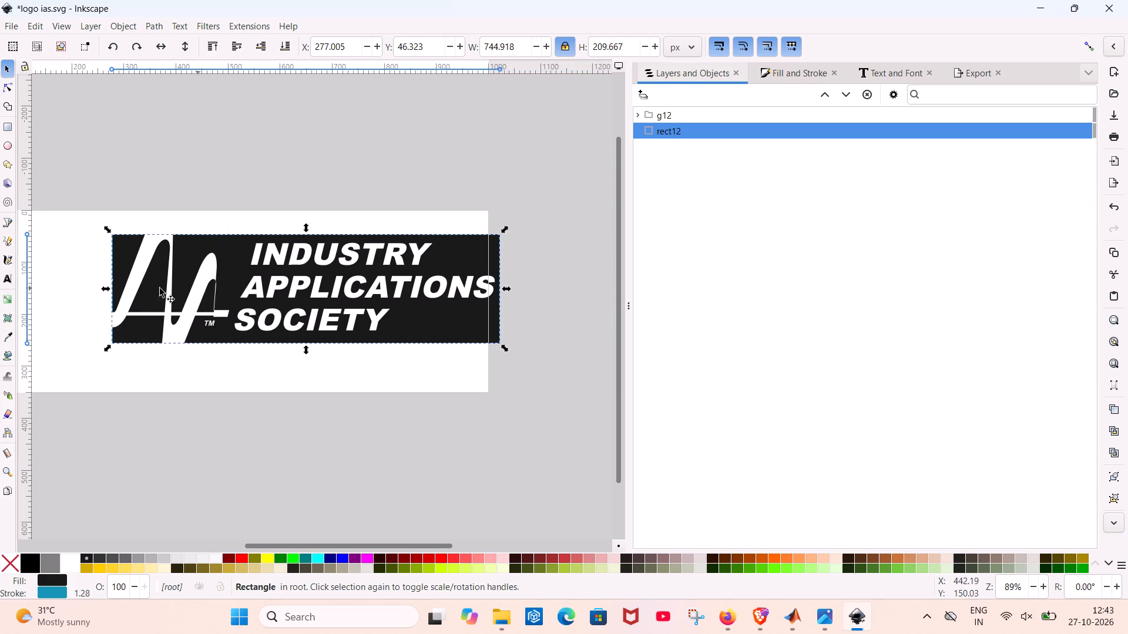
left_click_drag(104, 293, 15, 286)
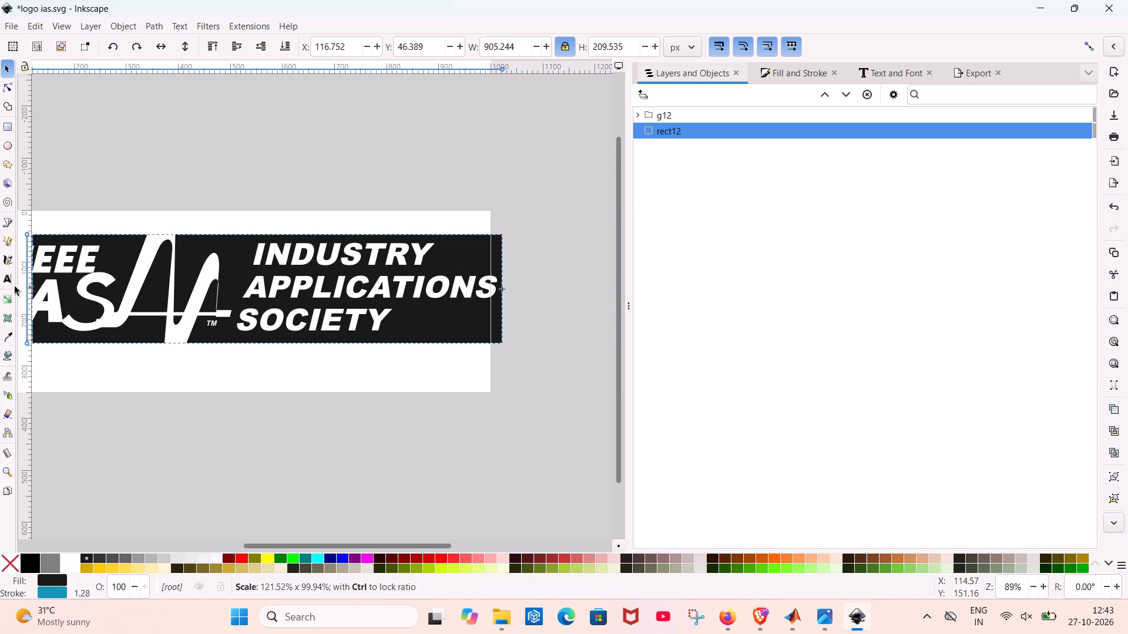
left_click_drag(15, 286, 266, 303)
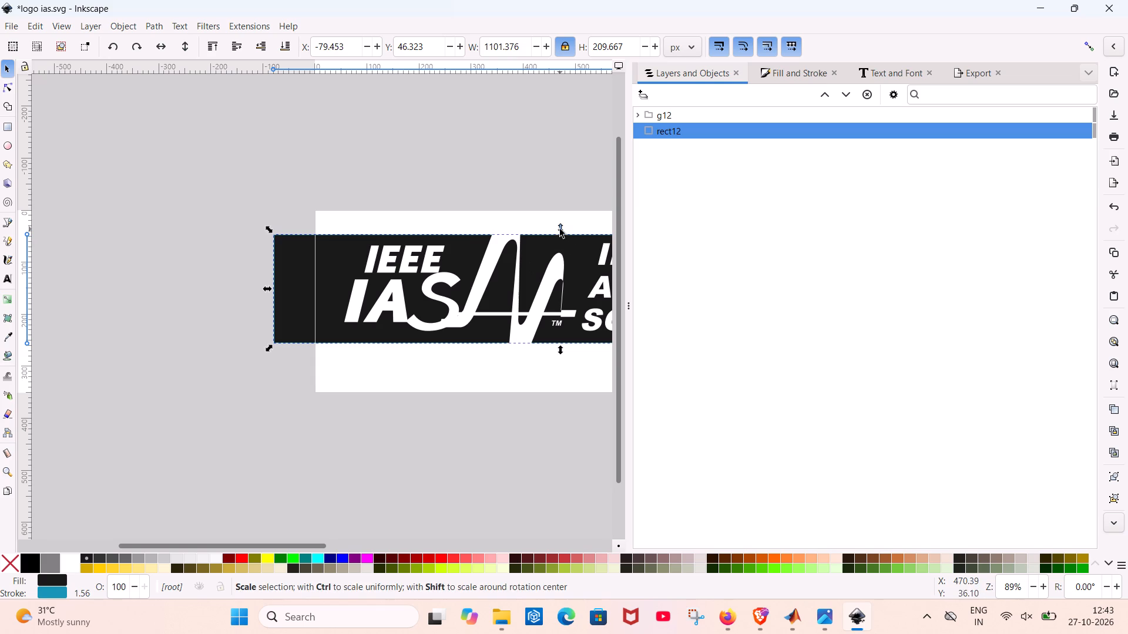
left_click_drag(560, 229, 553, 183)
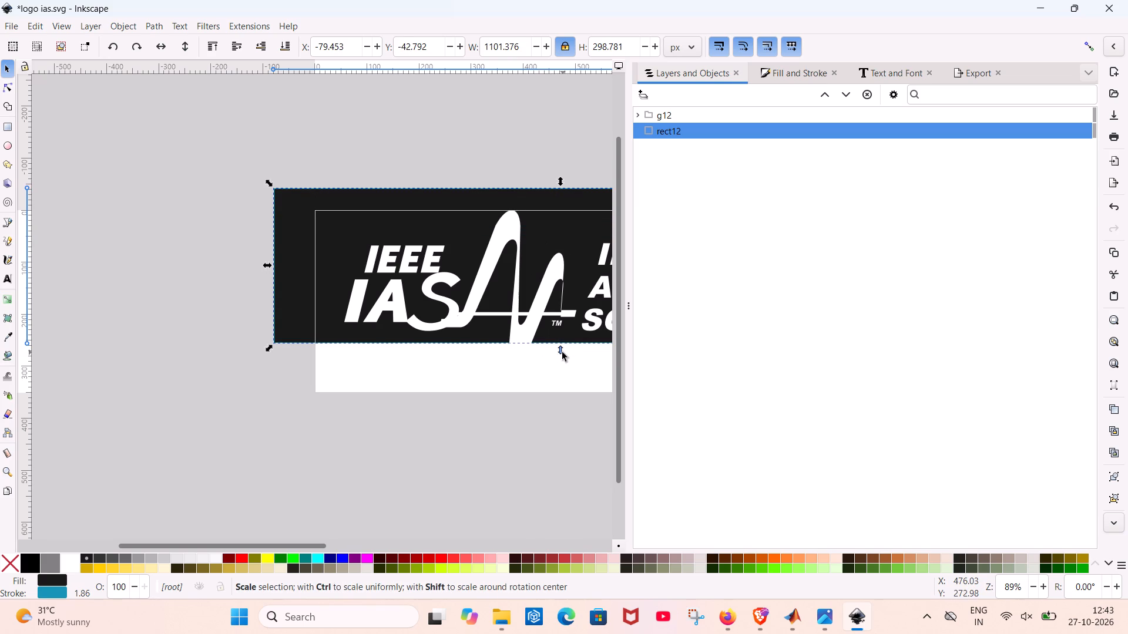
left_click_drag(562, 352, 568, 396)
scroll(568, 396, "left", 2)
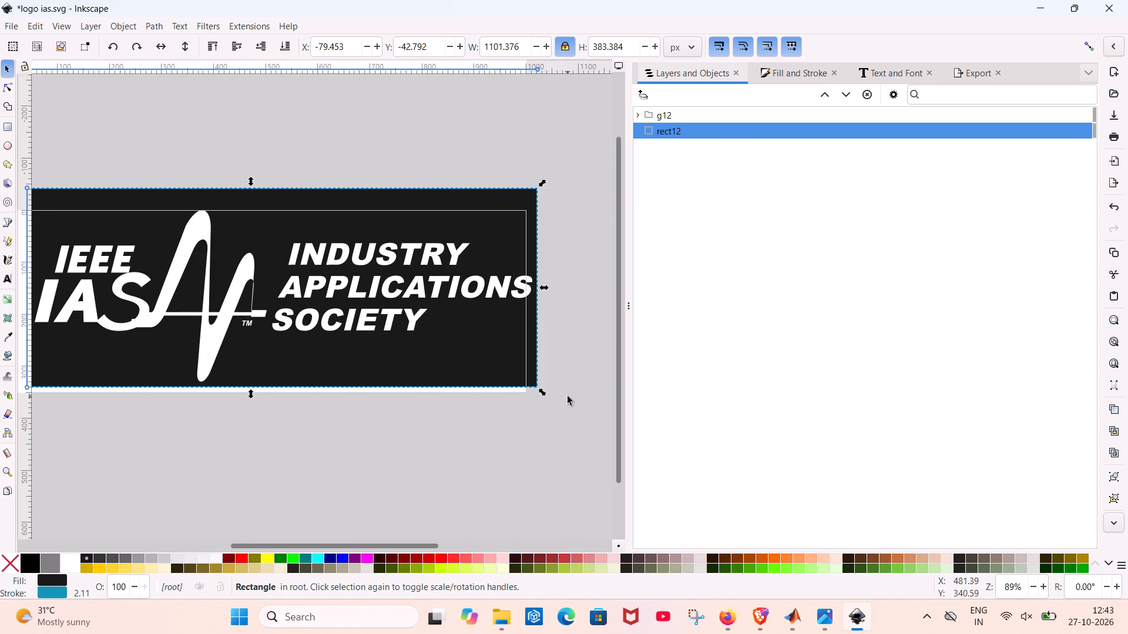
Copy the white logo group g12.
left_click(708, 110)
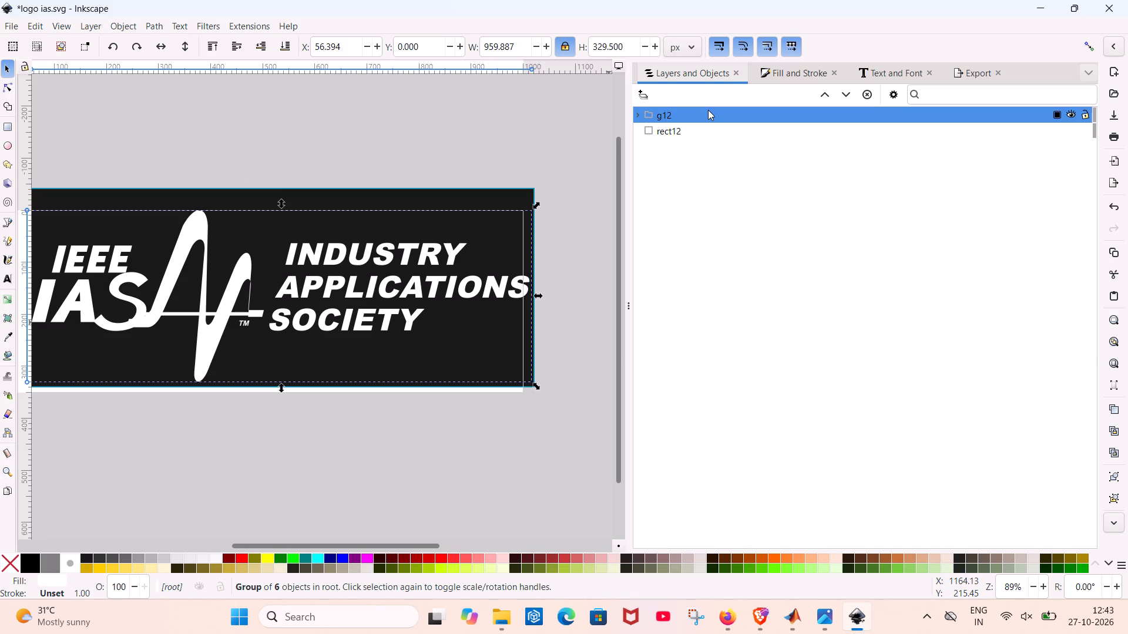
key("ctrl+c")
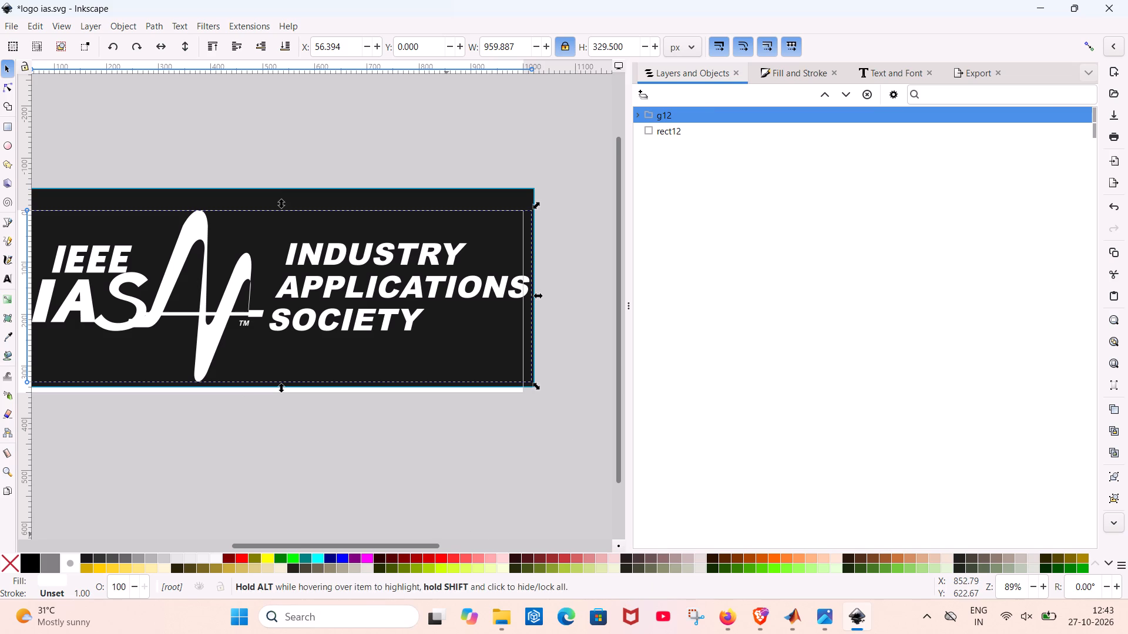
scroll(333, 478, "down", 2)
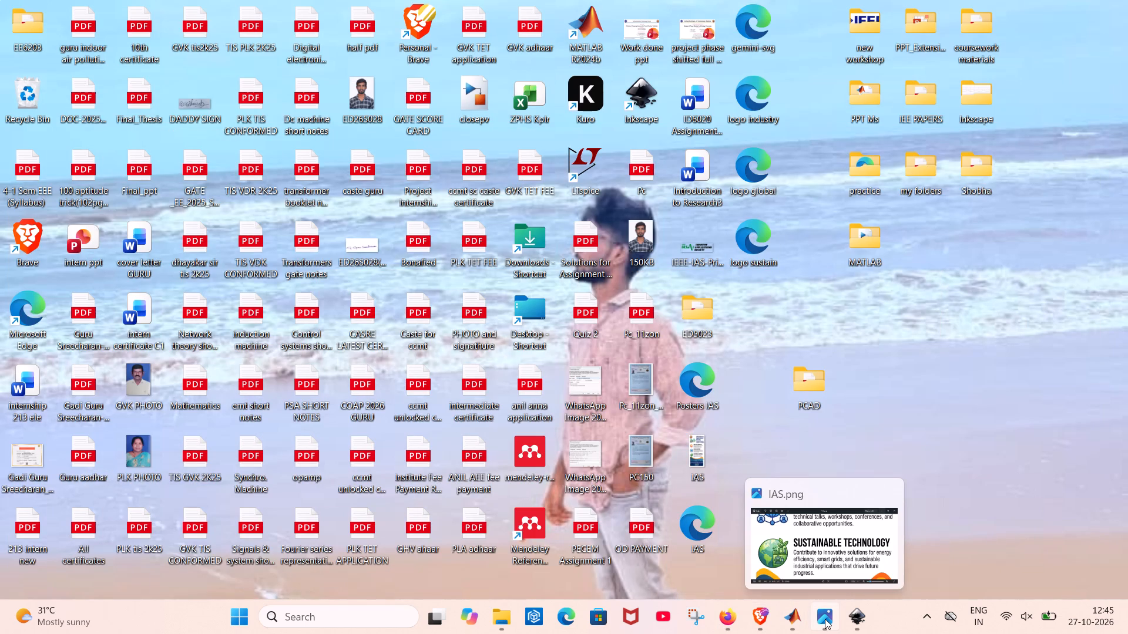
Examine the whole IAS.png poster in Photos, including its header logos and text.
left_click(821, 564)
scroll(607, 385, "up", 2)
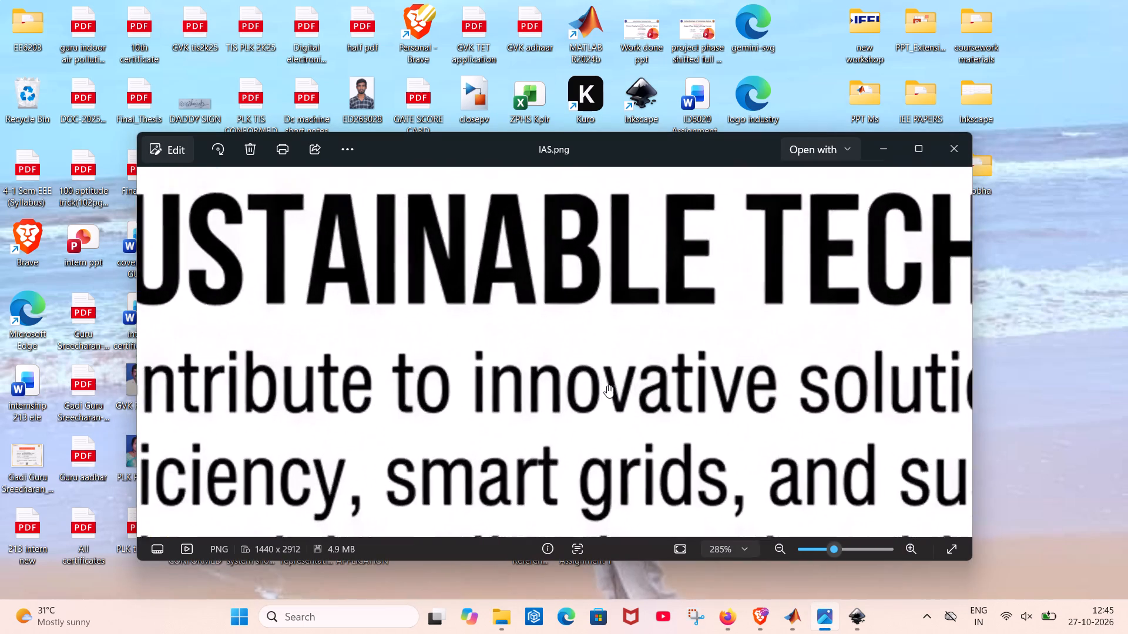
scroll(607, 385, "up", 2)
scroll(607, 385, "down", 8)
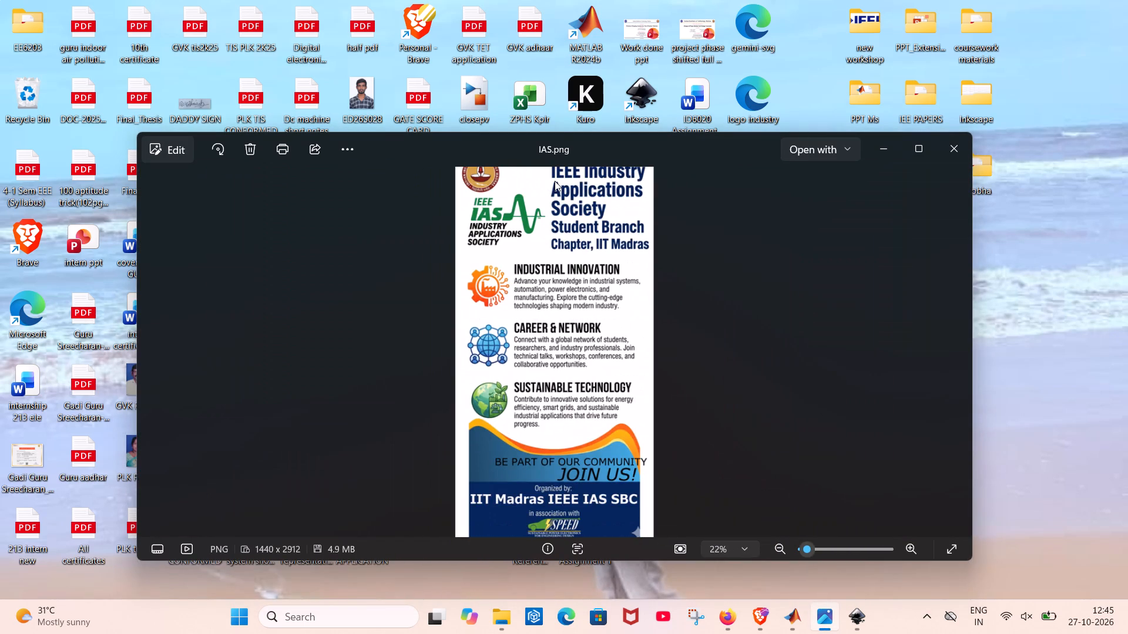
scroll(555, 181, "down", 1)
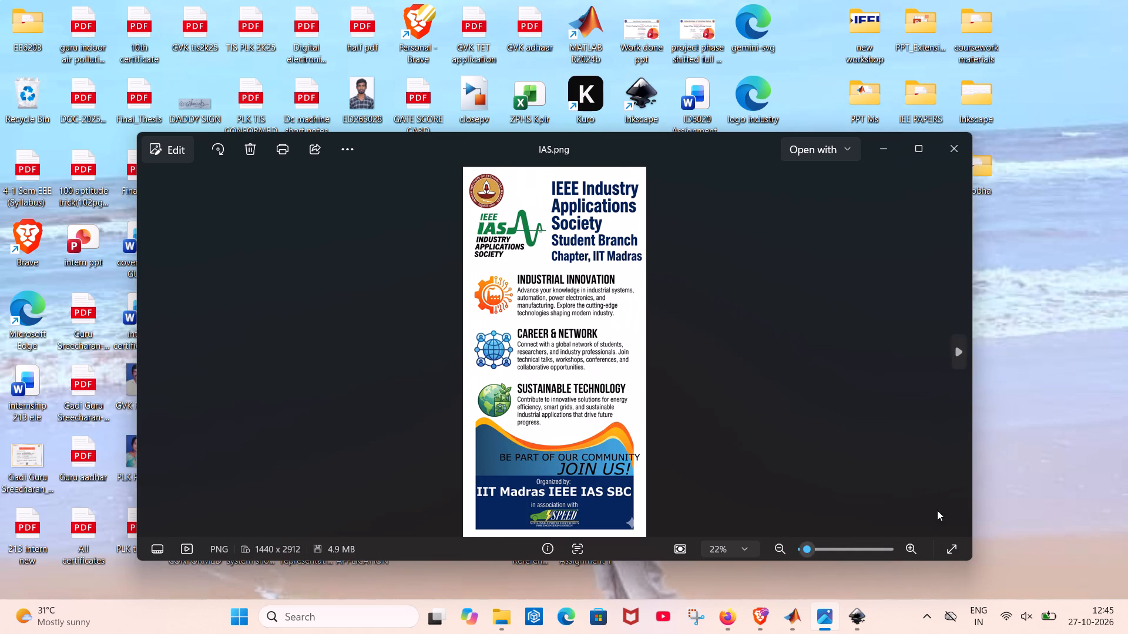
Close logo ias.svg in Inkscape without saving its changes, and close the IAS.png preview.
left_click(850, 539)
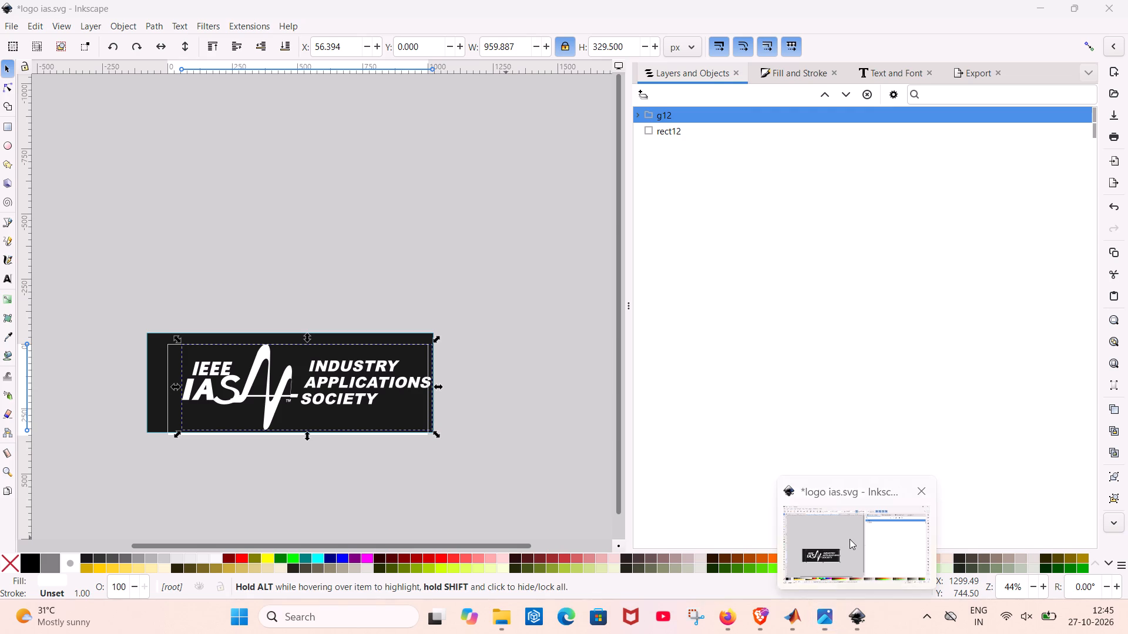
left_click(1127, 0)
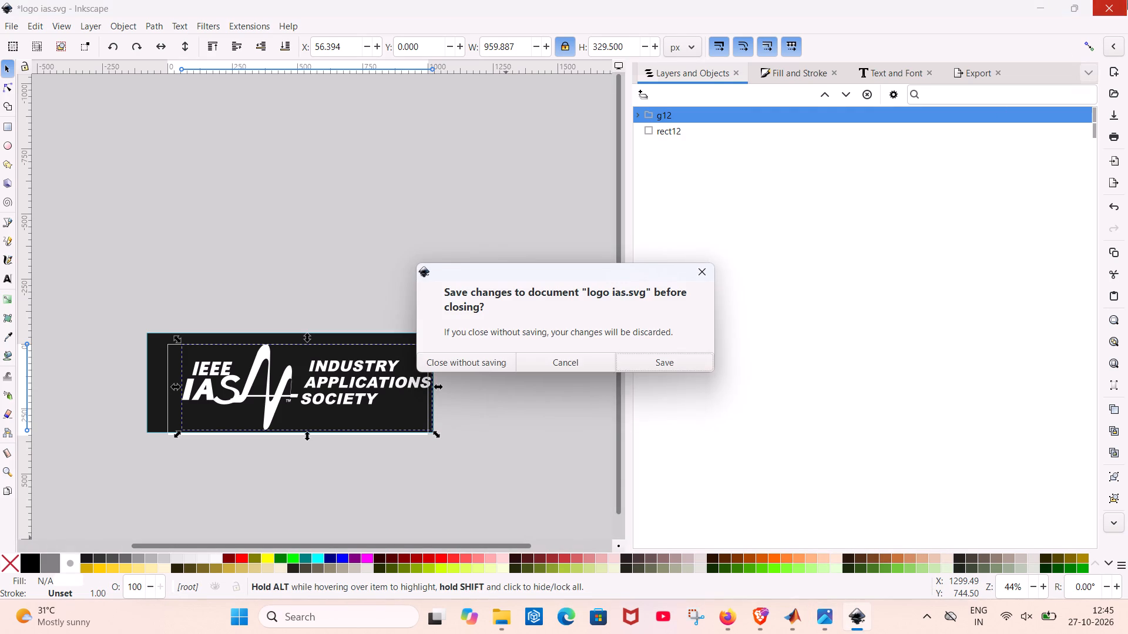
left_click(503, 365)
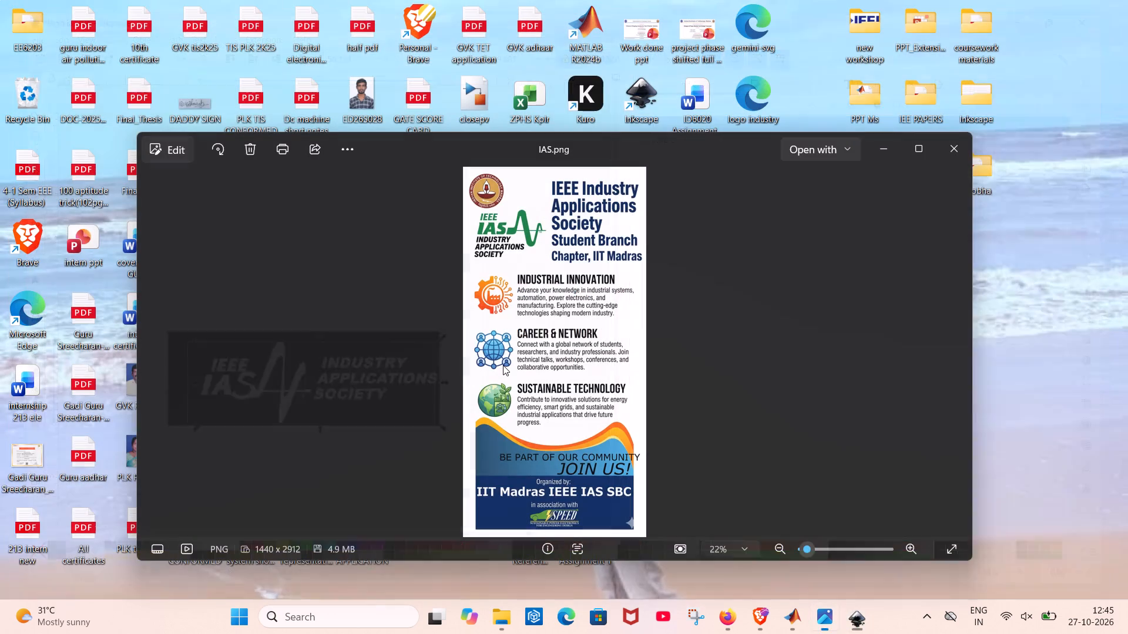
left_click(951, 148)
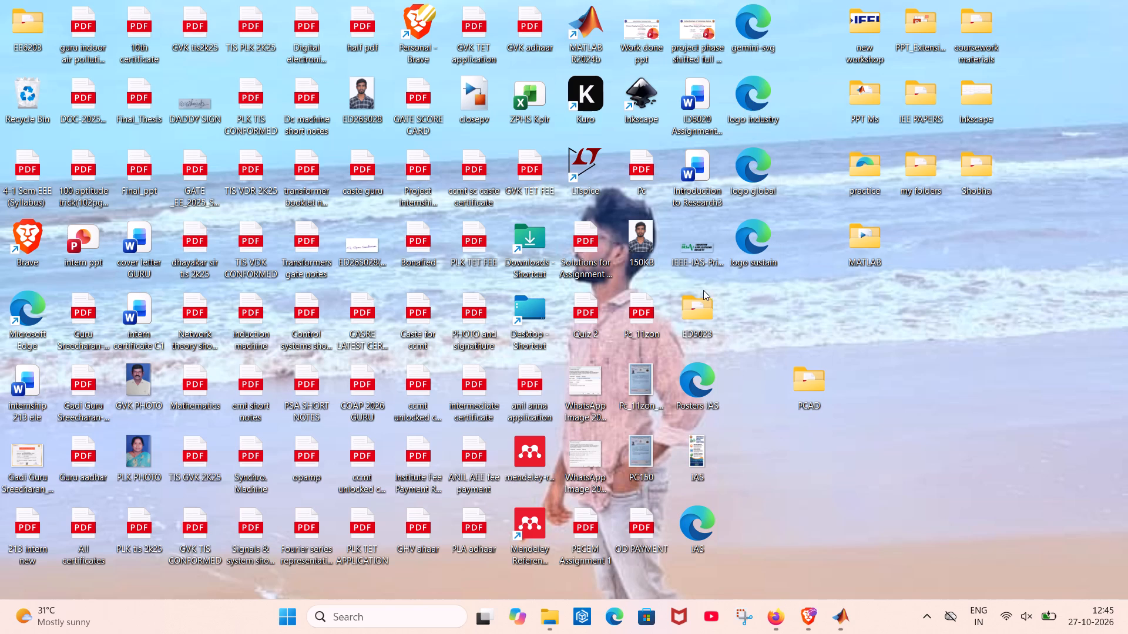
View the colour logo IEEE-IAS-Primary-Logo-Color-RGB.webp from the desktop in Photos.
double_click(698, 254)
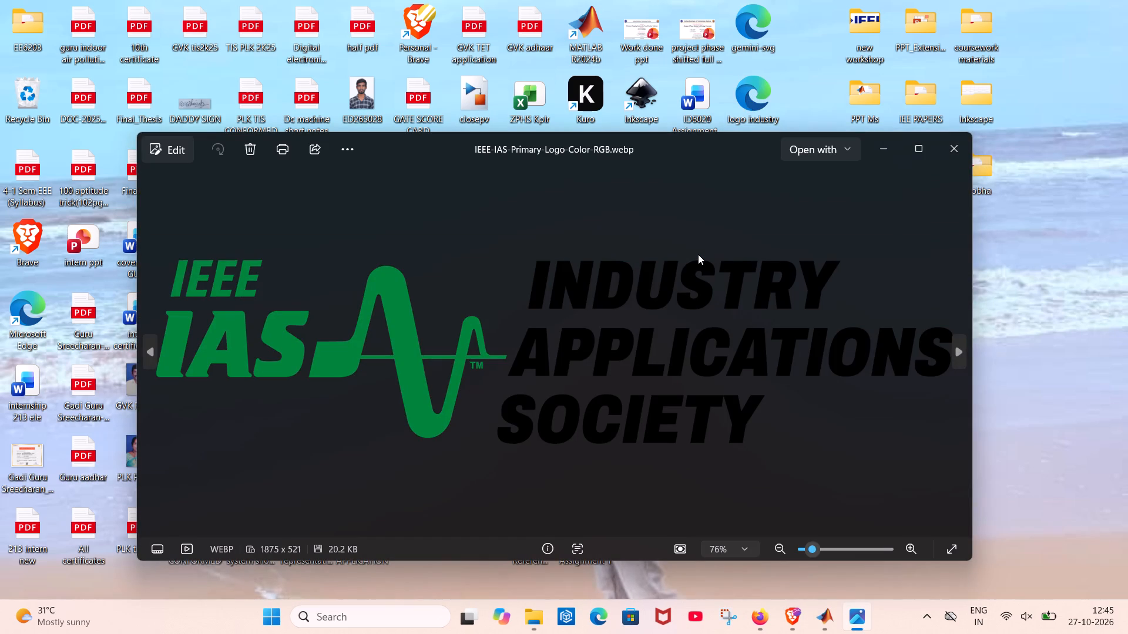
left_click(954, 153)
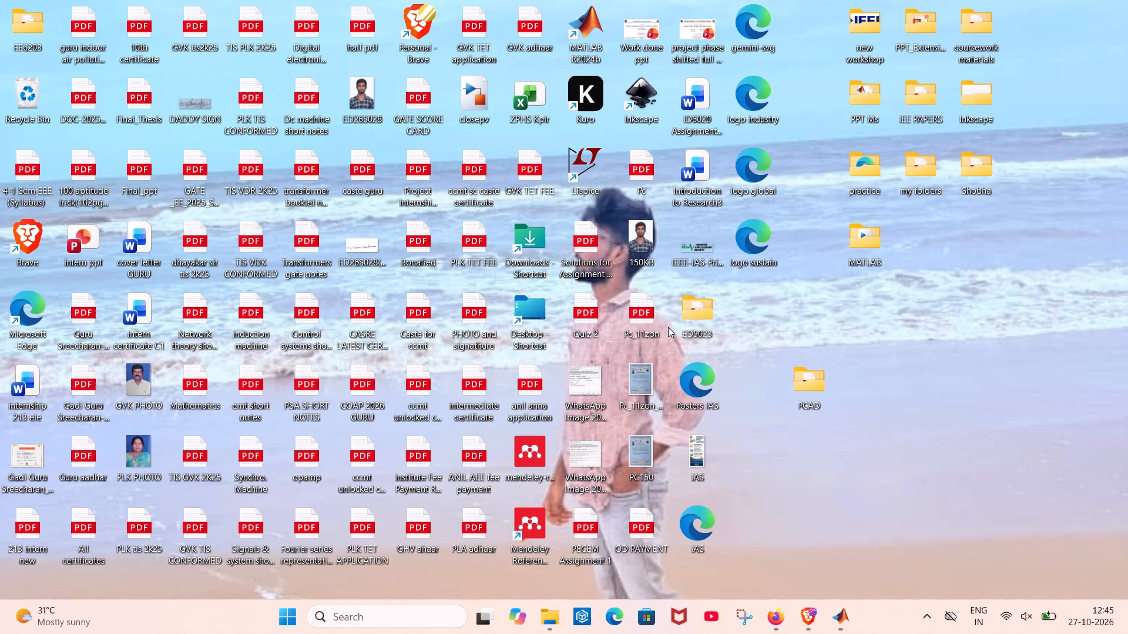
Open Posters IAS.svg from the desktop in Edge to check its contents.
double_click(697, 393)
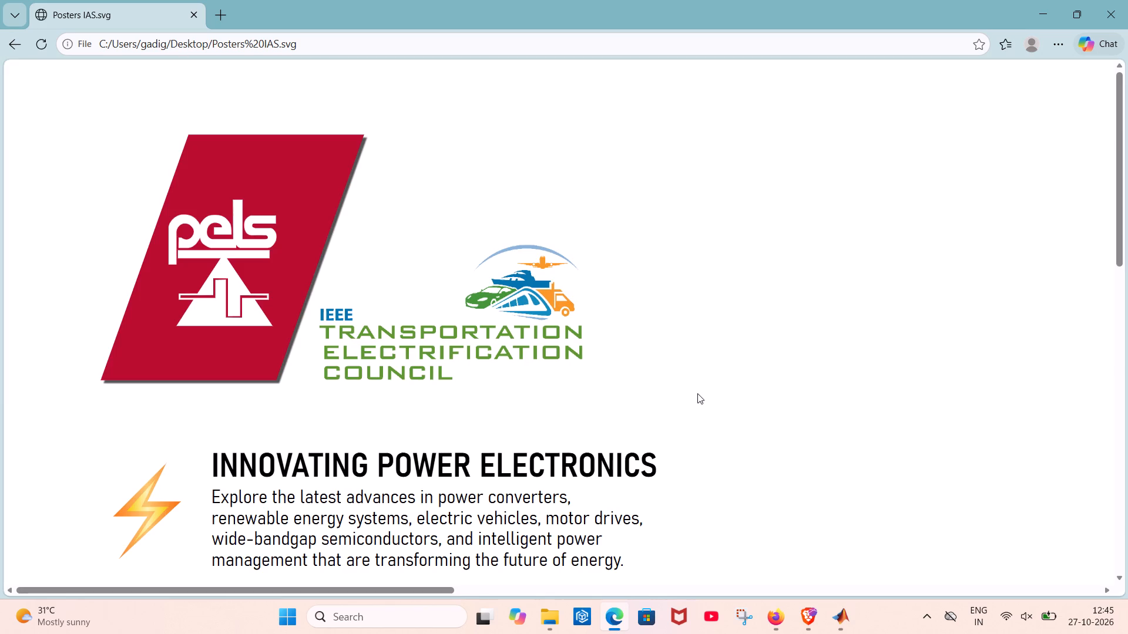
Look through the open Posters IAS.svg and close its window.
scroll(697, 393, "down", 3)
scroll(697, 393, "up", 7)
left_click(1114, 0)
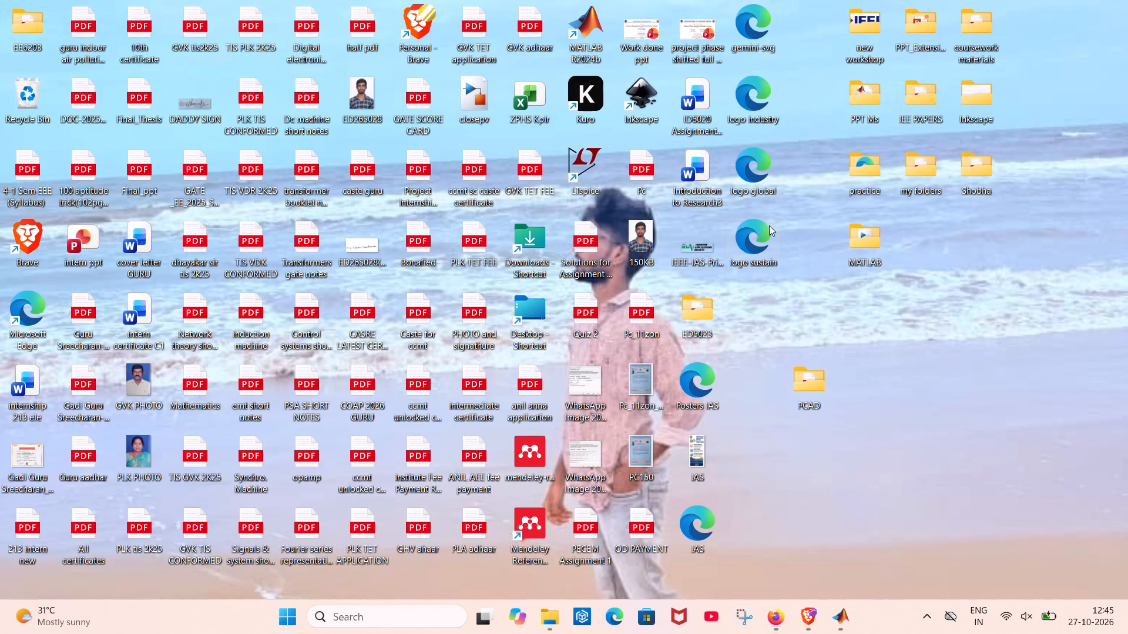
Open the logo industry file from the desktop for a brief check and close it.
double_click(752, 102)
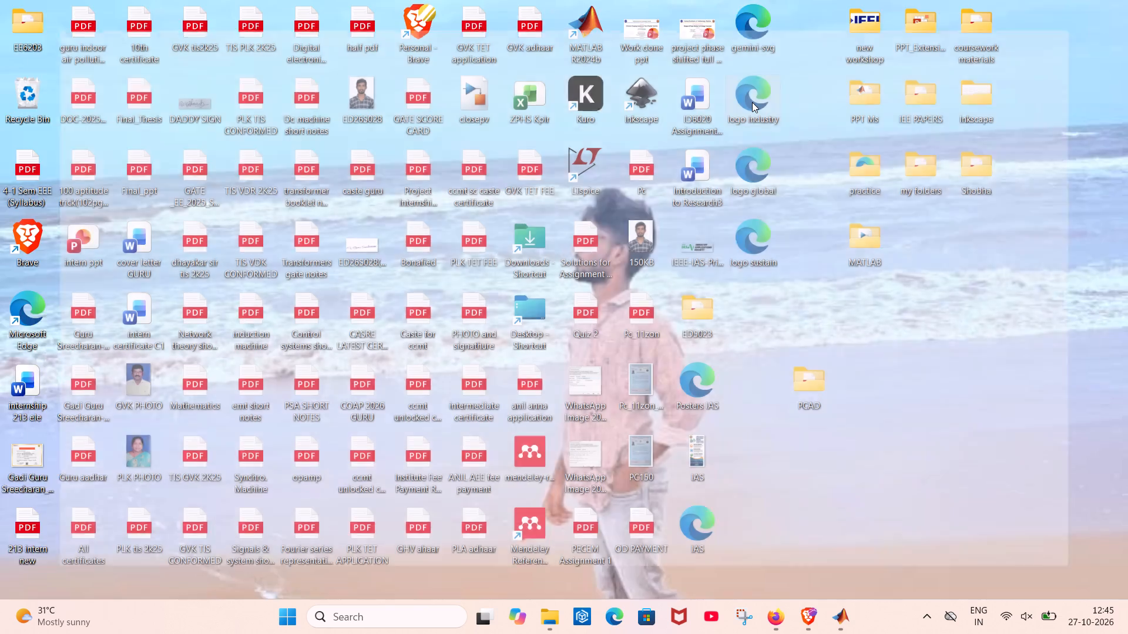
left_click(1127, 0)
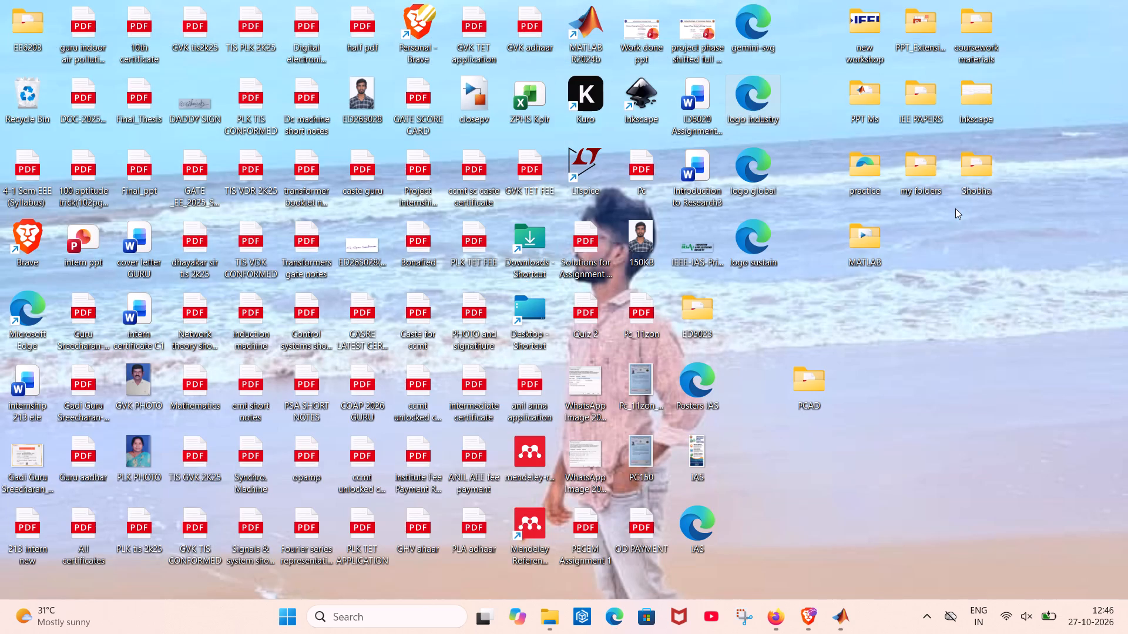
View IAS.svg from the desktop in Edge, examine the poster from header to footer, and close it.
double_click(704, 509)
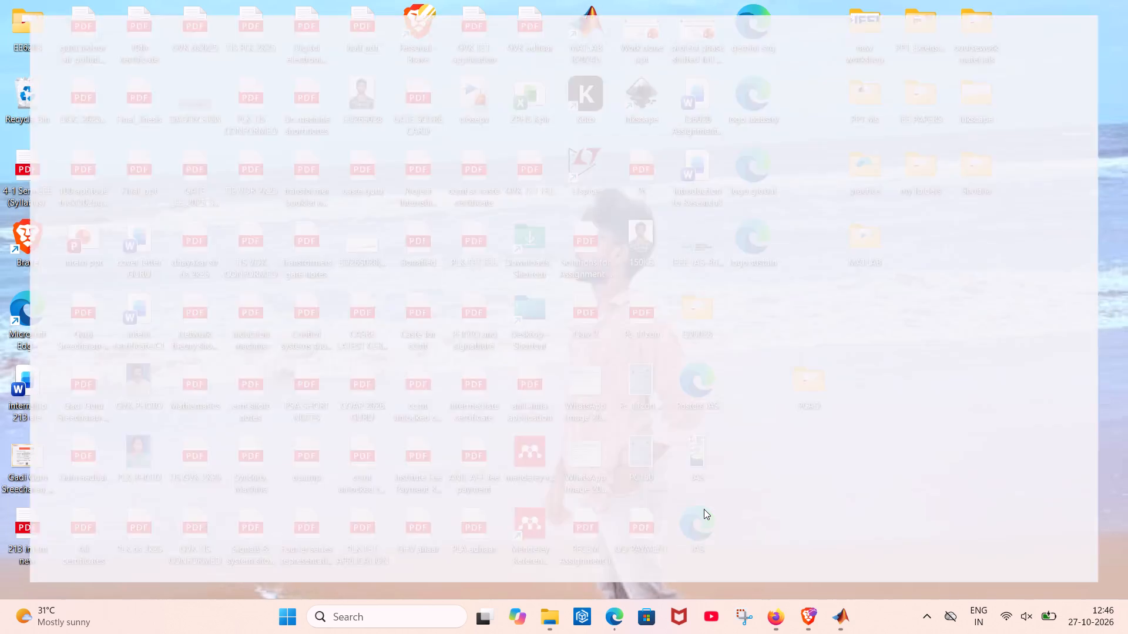
scroll(704, 509, "down", 3)
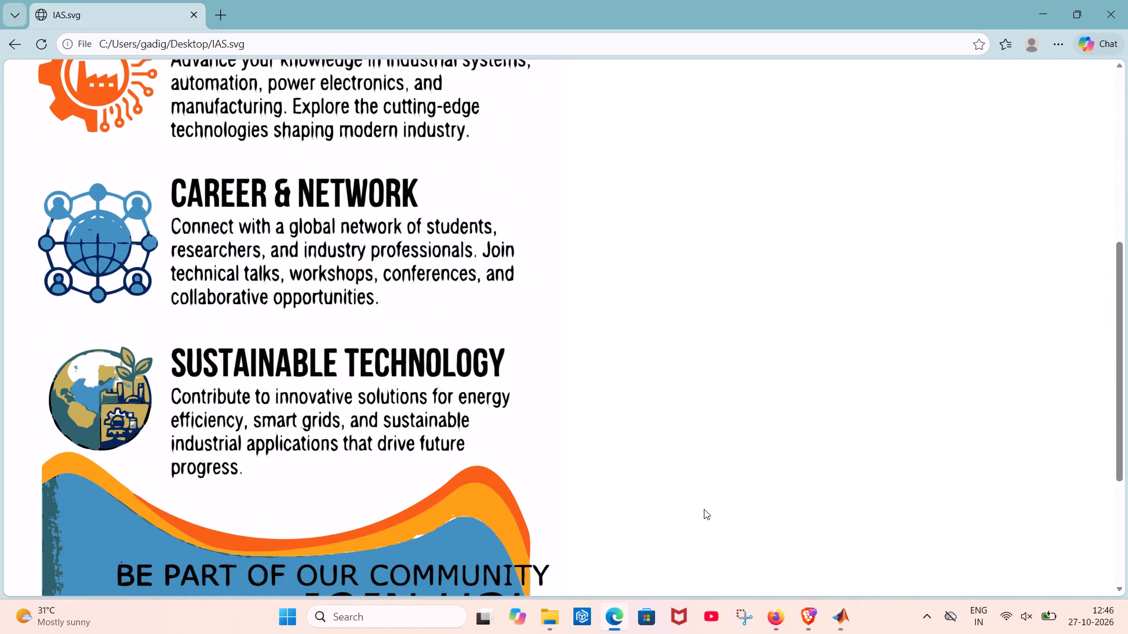
scroll(475, 379, "up", 3)
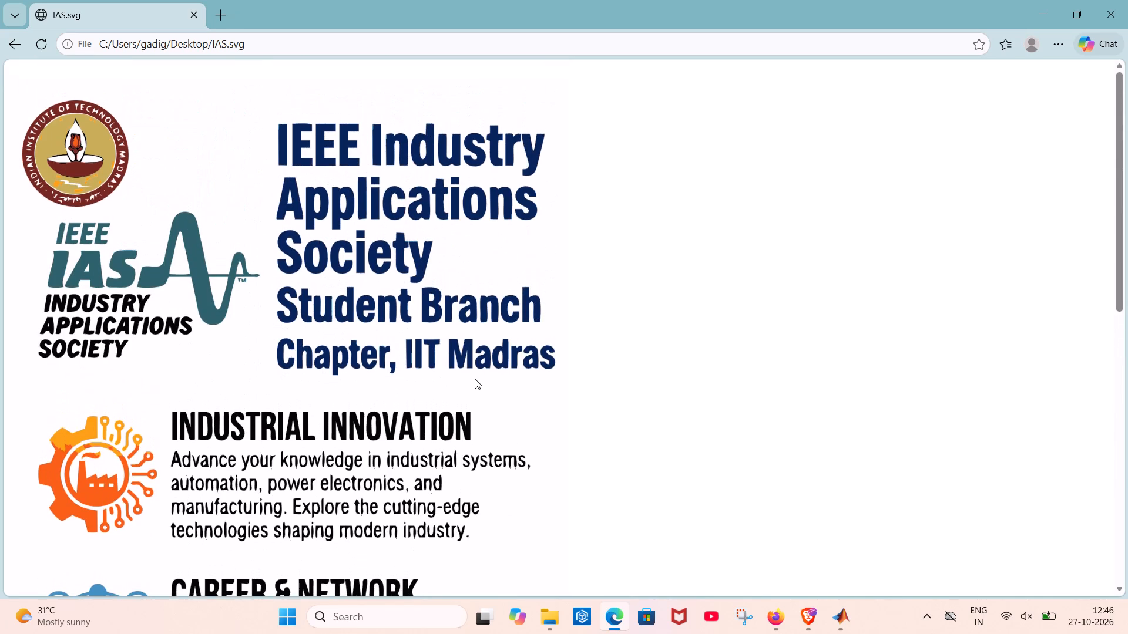
scroll(475, 379, "up", 1)
scroll(475, 379, "down", 1)
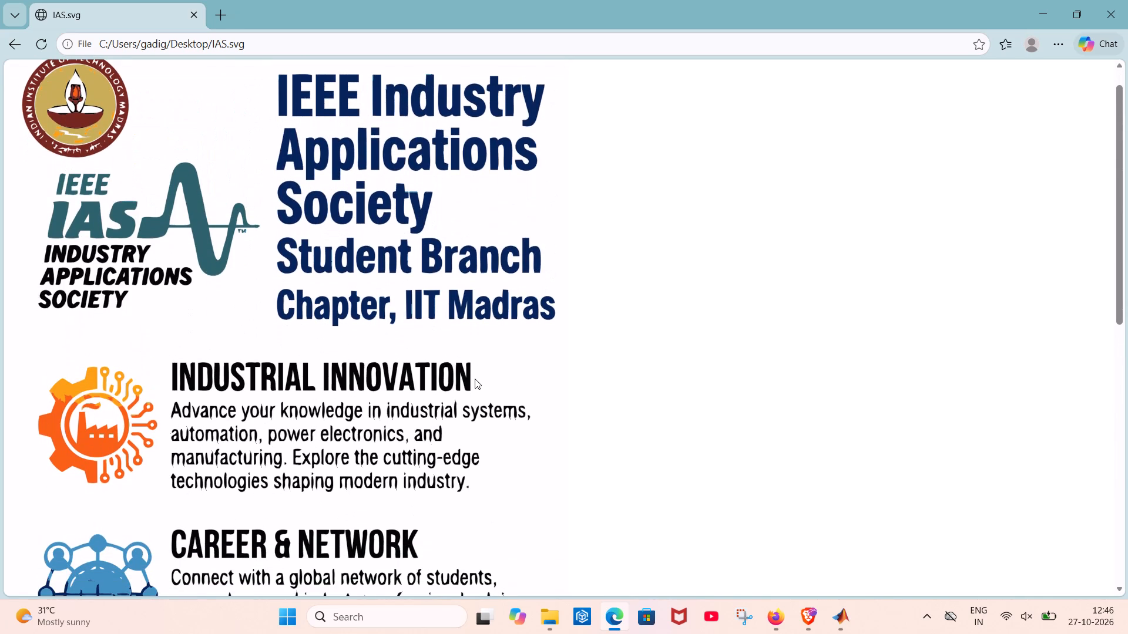
scroll(475, 379, "down", 5)
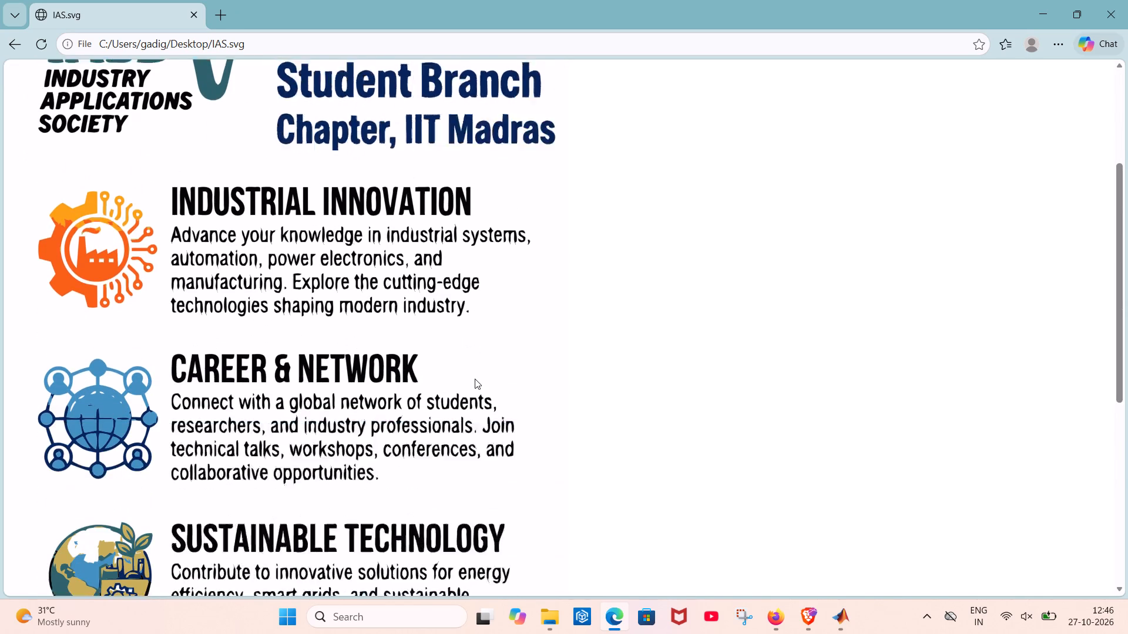
scroll(475, 379, "down", 3)
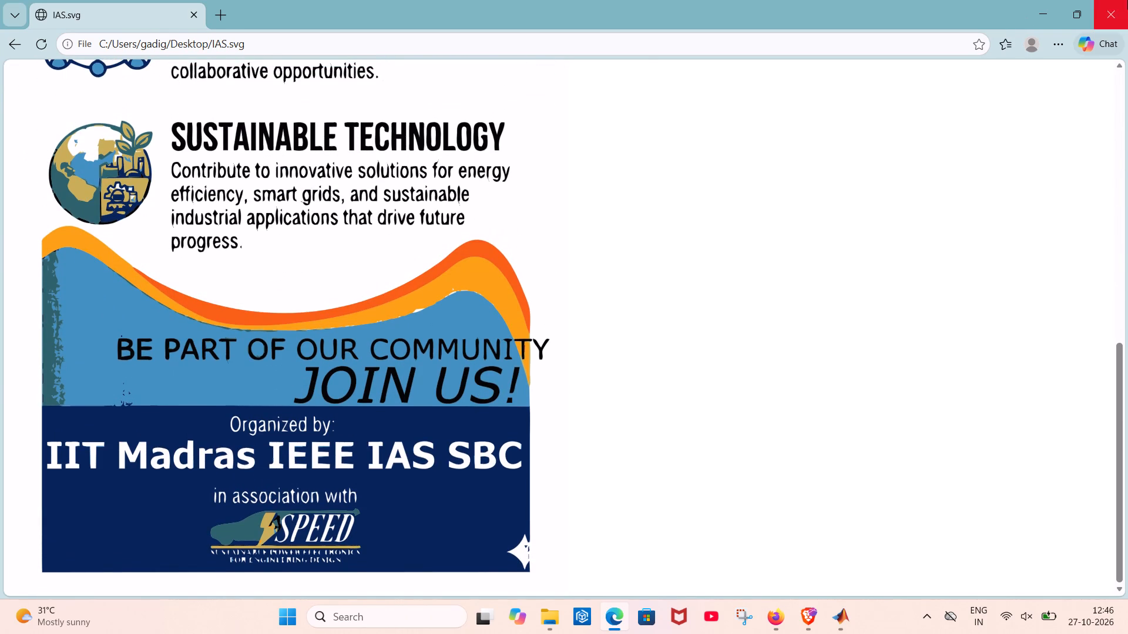
left_click(1127, 0)
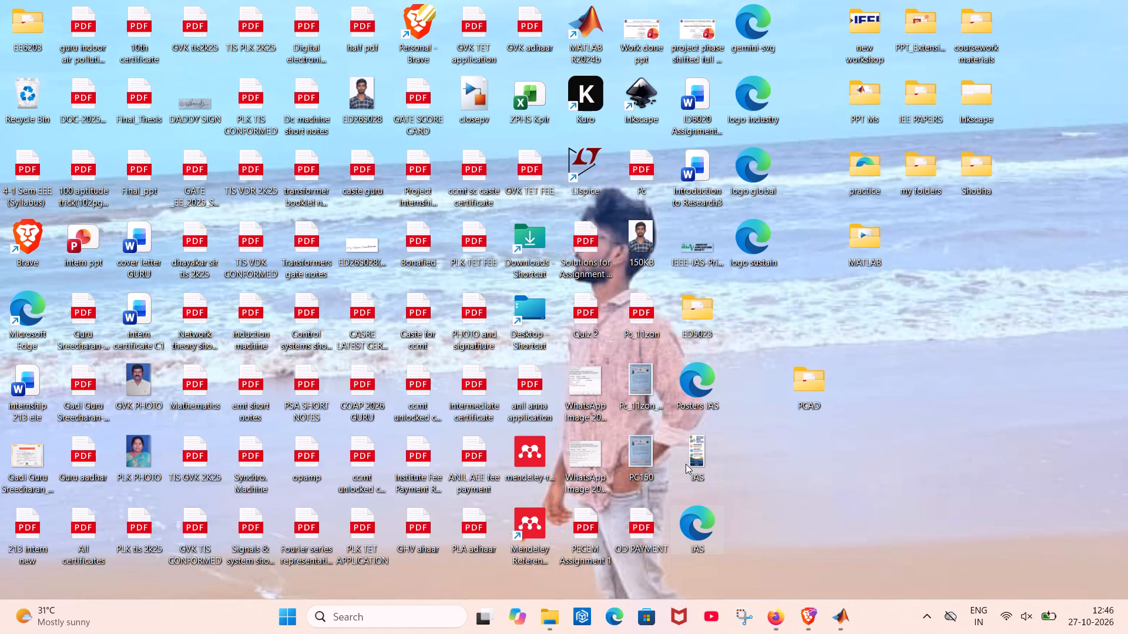
Reopen Posters IAS.svg from the desktop, review its header logos and text sections, and close it.
double_click(695, 379)
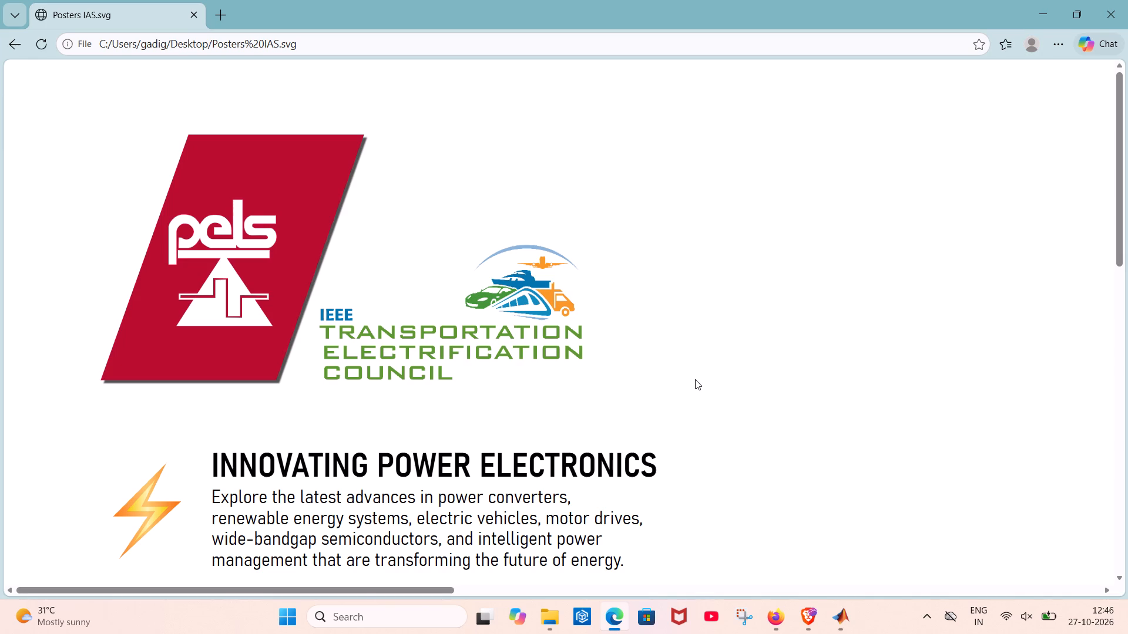
scroll(695, 379, "down", 9)
scroll(695, 379, "up", 6)
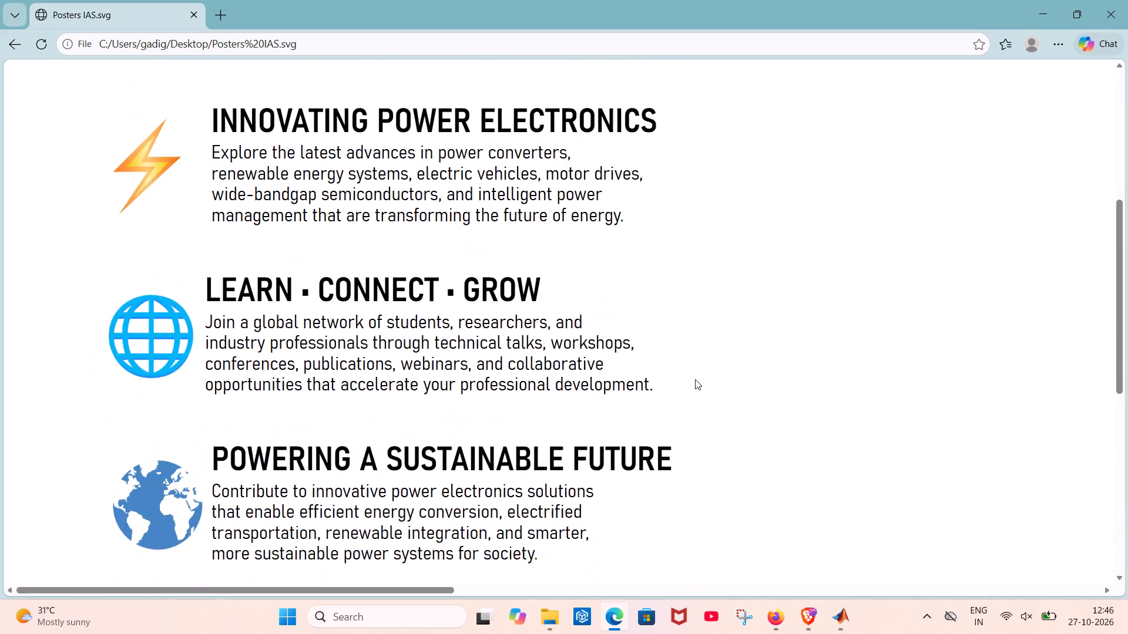
scroll(695, 379, "up", 3)
scroll(695, 379, "down", 5)
left_click(1127, 26)
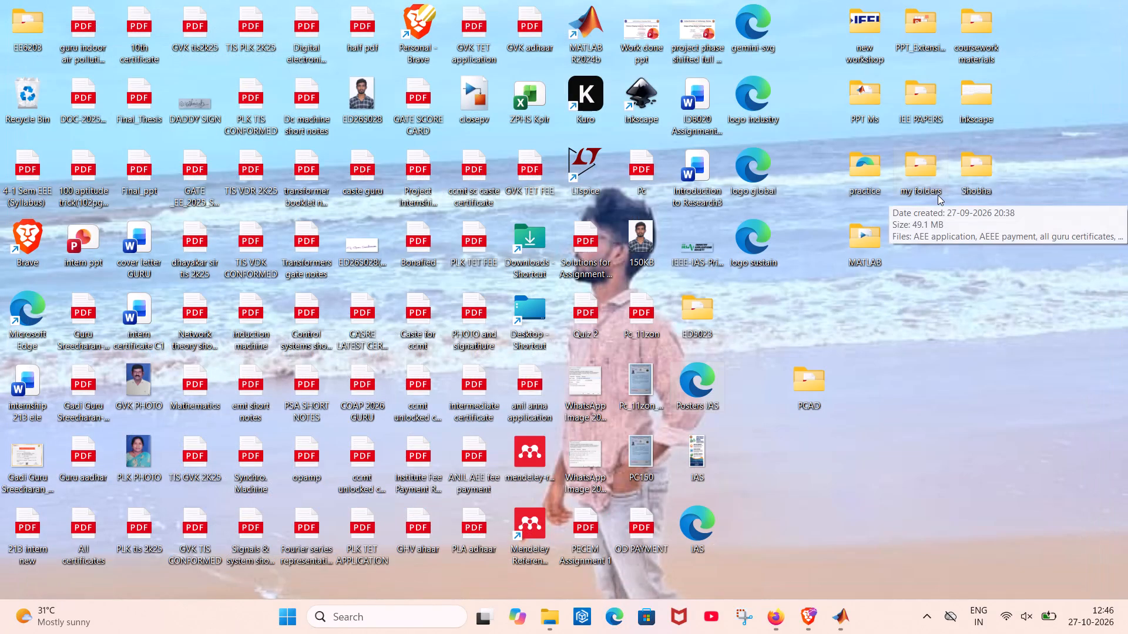
double_click(757, 33)
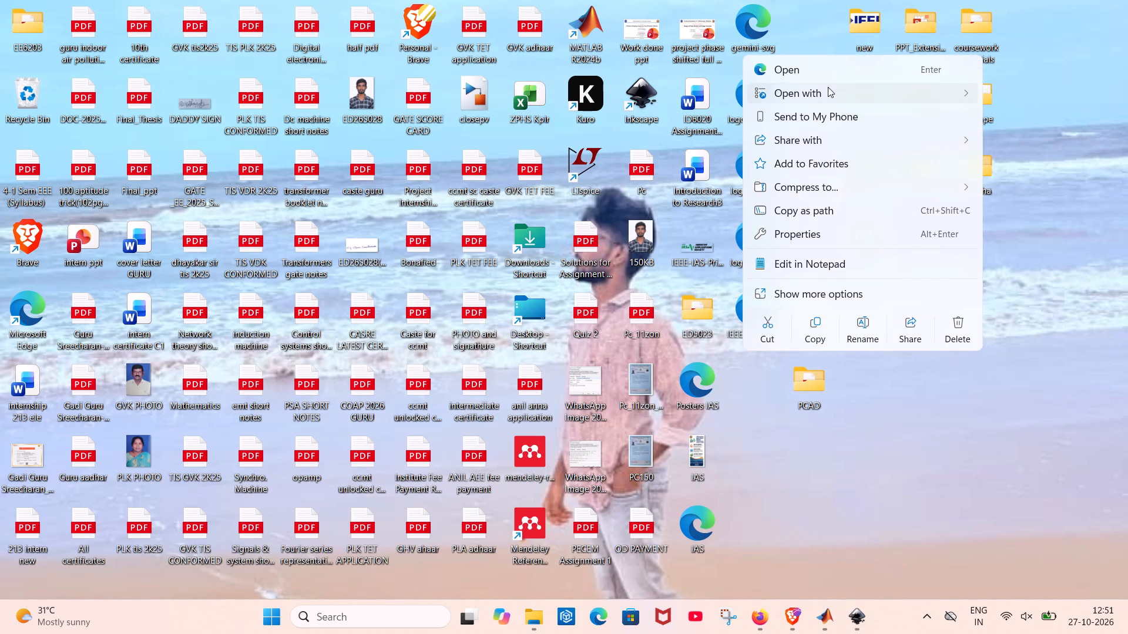
left_click(716, 143)
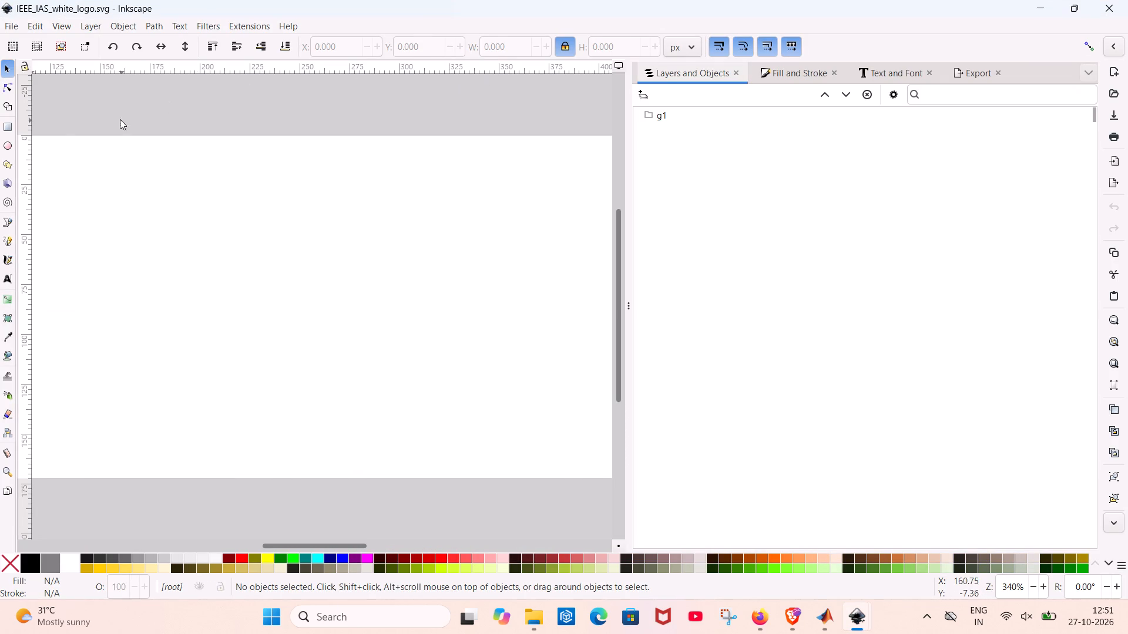
Draw a rectangle about 265 × 133 px over the white page and fill it black.
left_click(4, 122)
left_click_drag(56, 163, 586, 428)
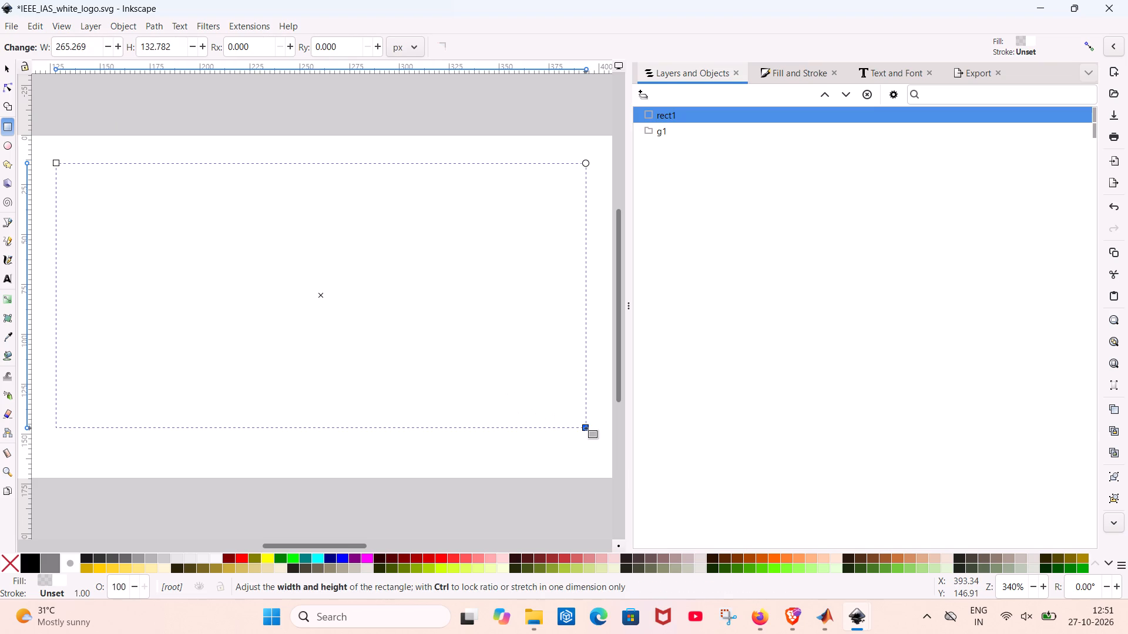
left_click(33, 567)
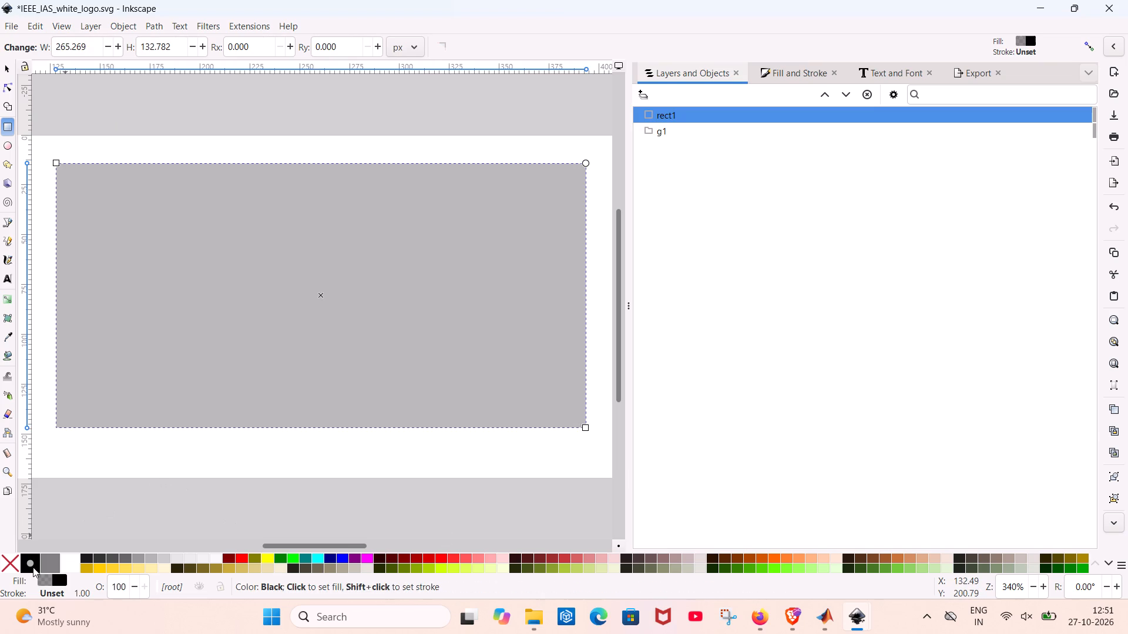
Apply a black fill to group g1, and reapply black to the rectangle.
left_click(663, 125)
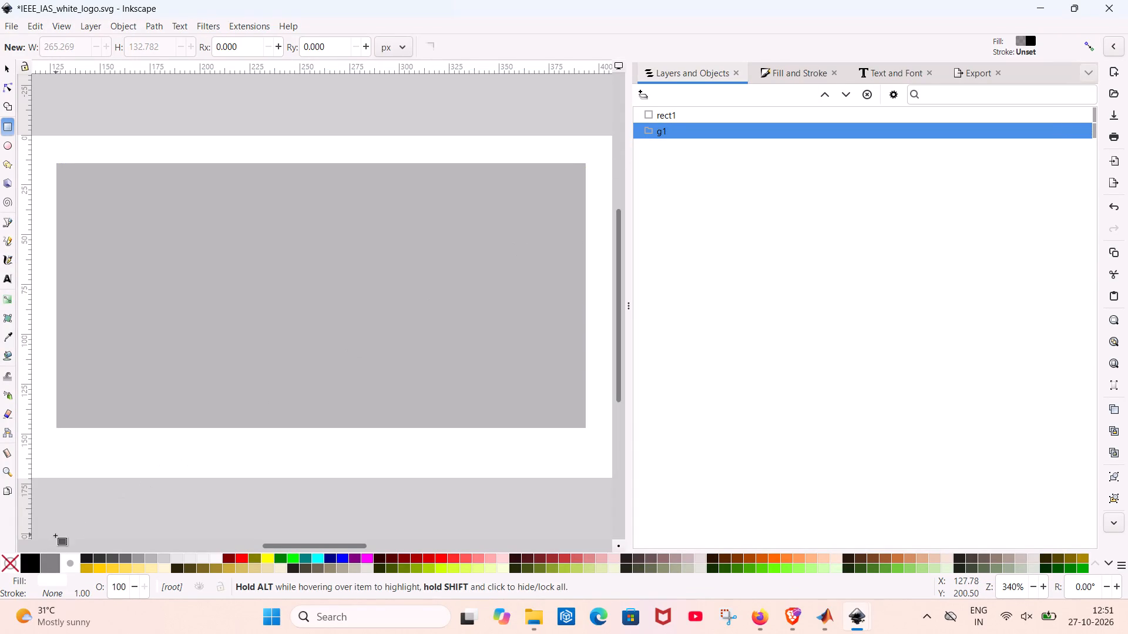
left_click(28, 567)
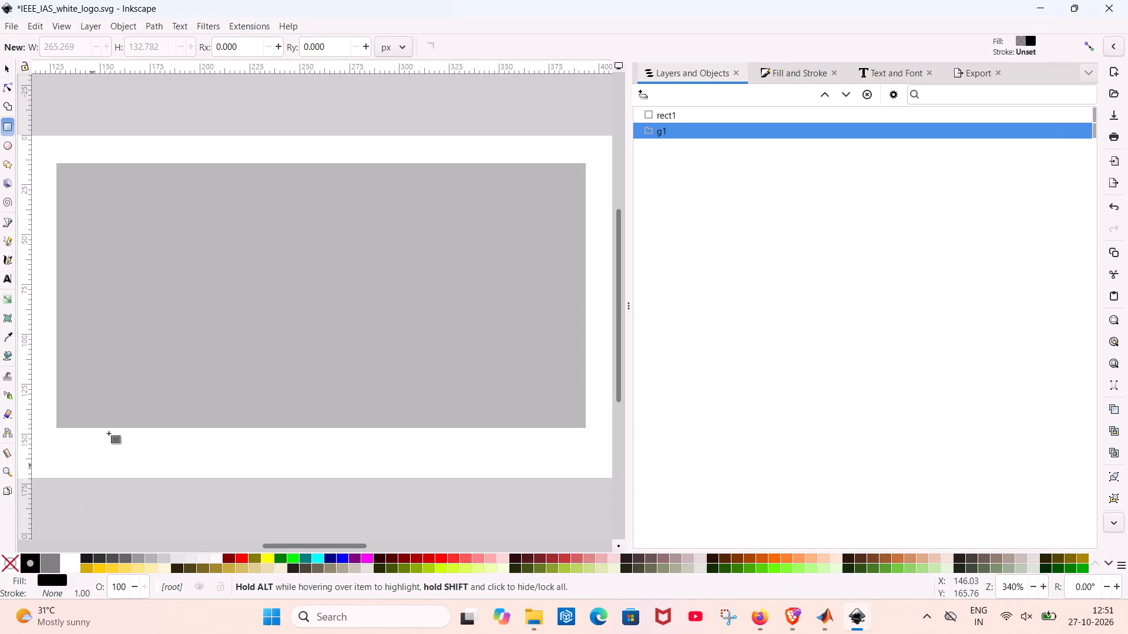
left_click(120, 399)
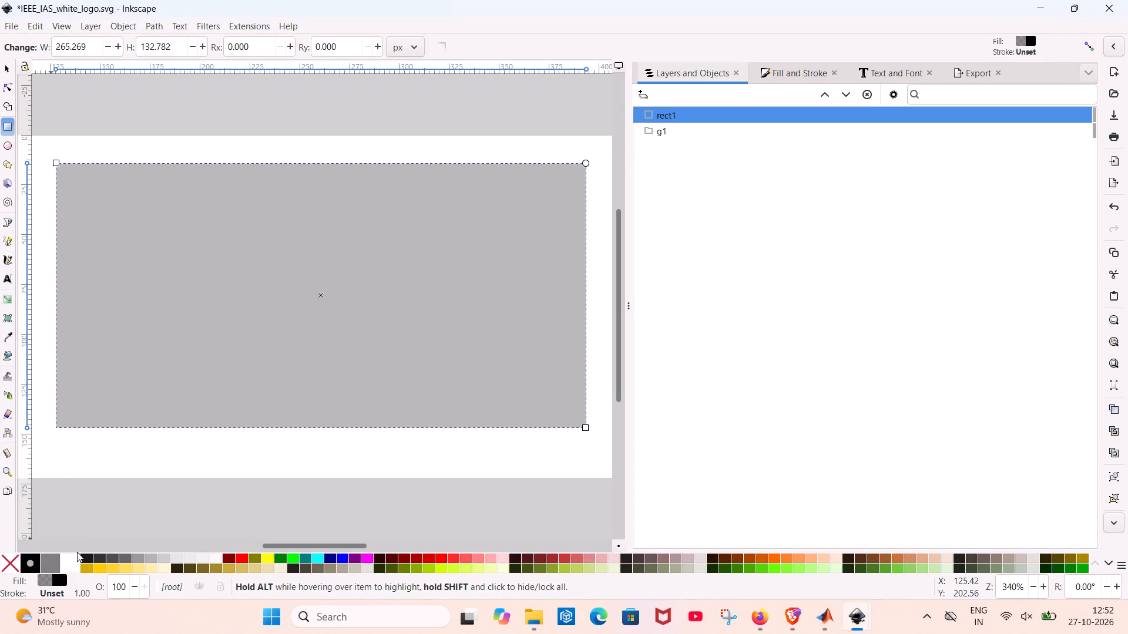
left_click(32, 565)
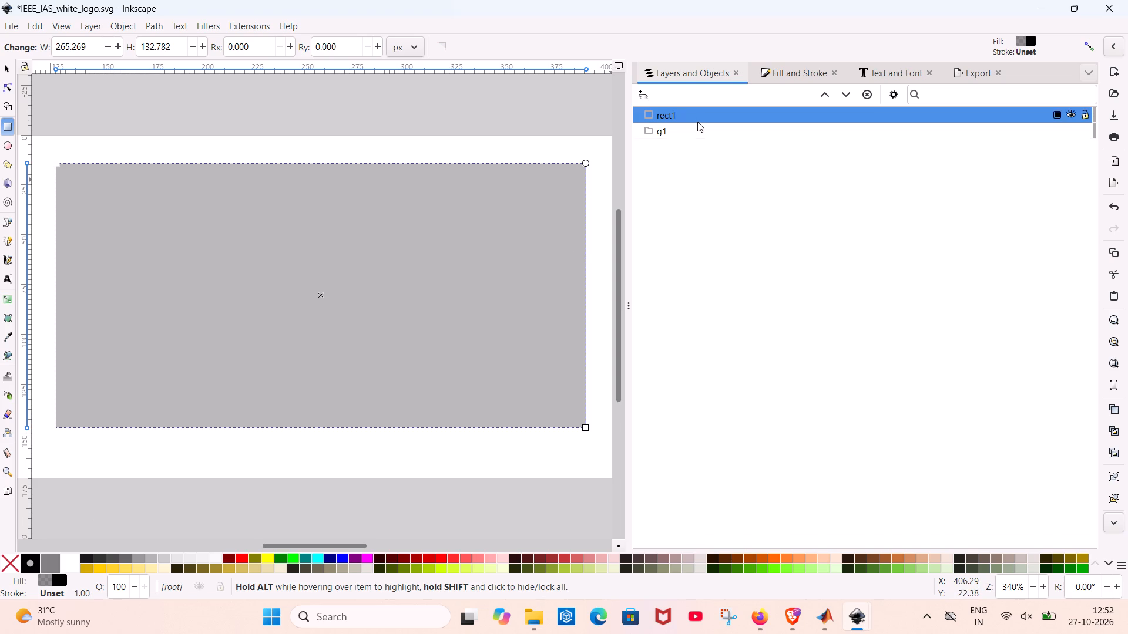
Move group g1 above the rectangle in the stacking order and reselect the rectangle to check the logo against it.
left_click_drag(685, 131, 685, 109)
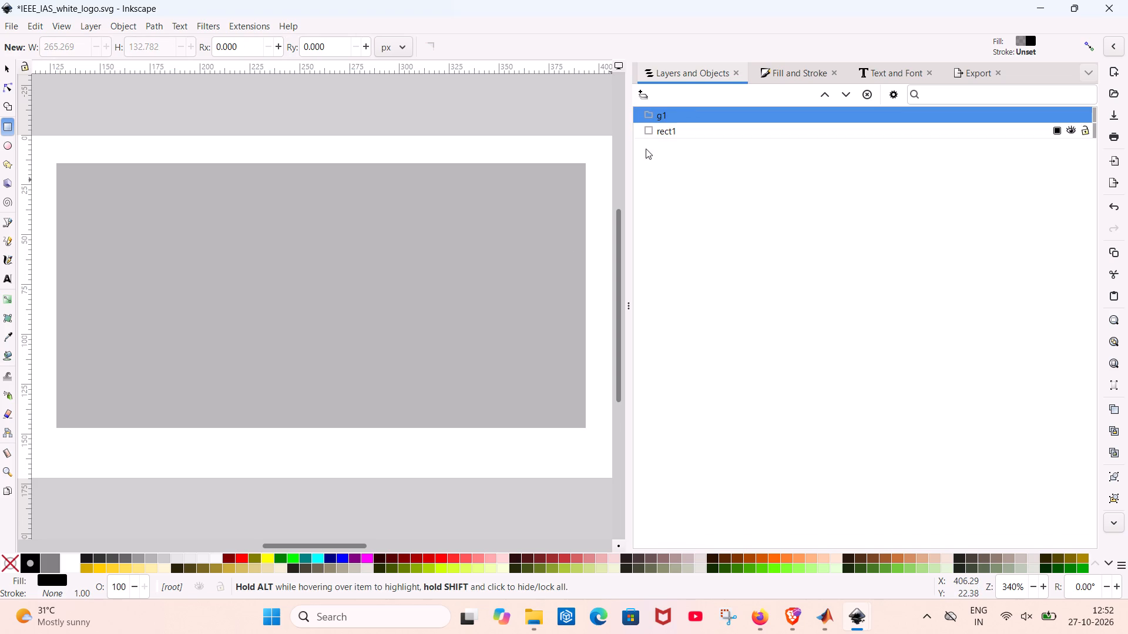
left_click(432, 288)
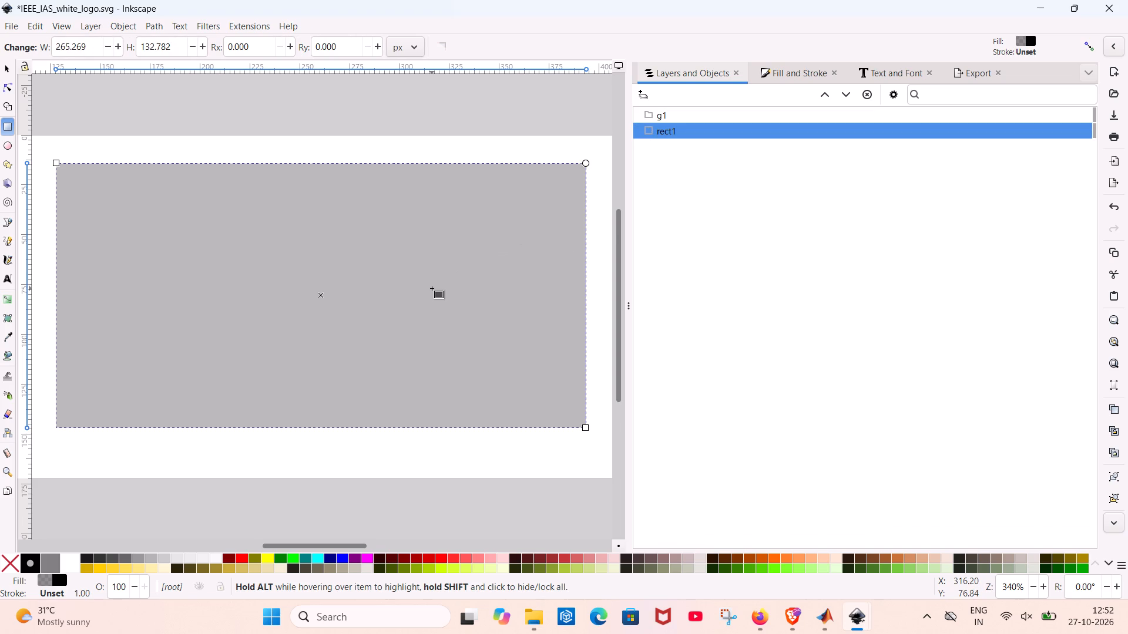
scroll(432, 288, "down", 3, "ctrl")
left_click(318, 266)
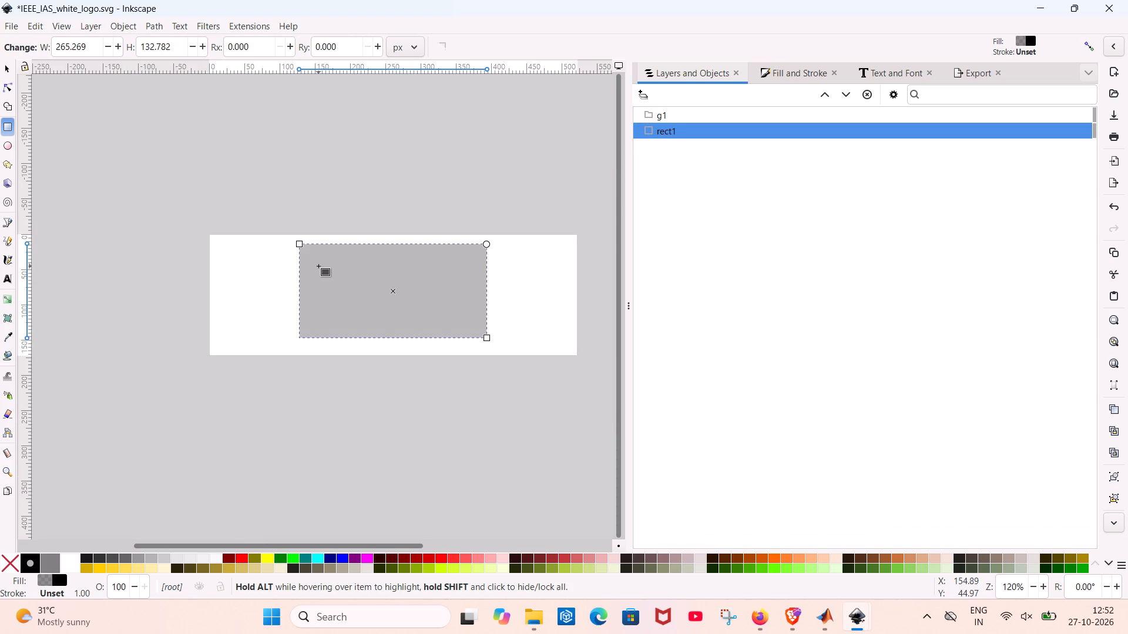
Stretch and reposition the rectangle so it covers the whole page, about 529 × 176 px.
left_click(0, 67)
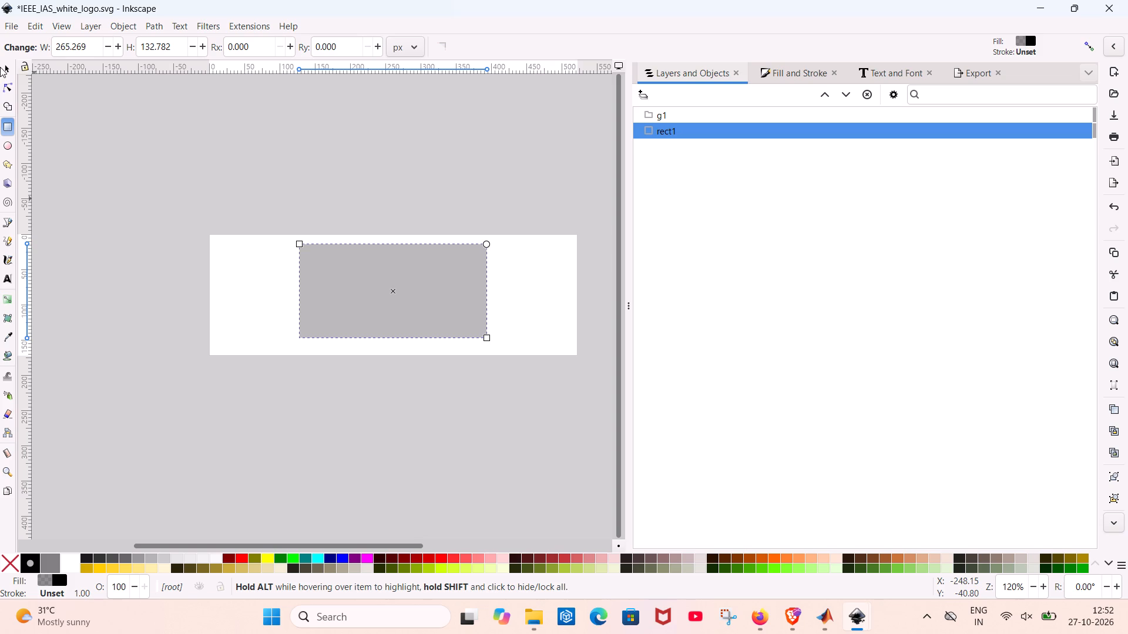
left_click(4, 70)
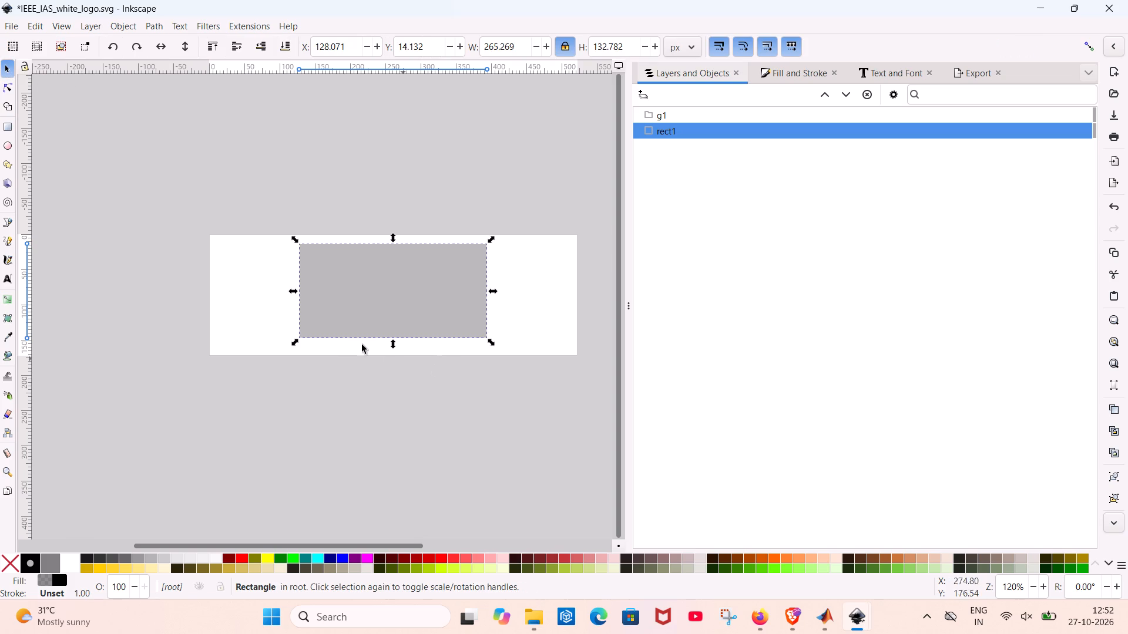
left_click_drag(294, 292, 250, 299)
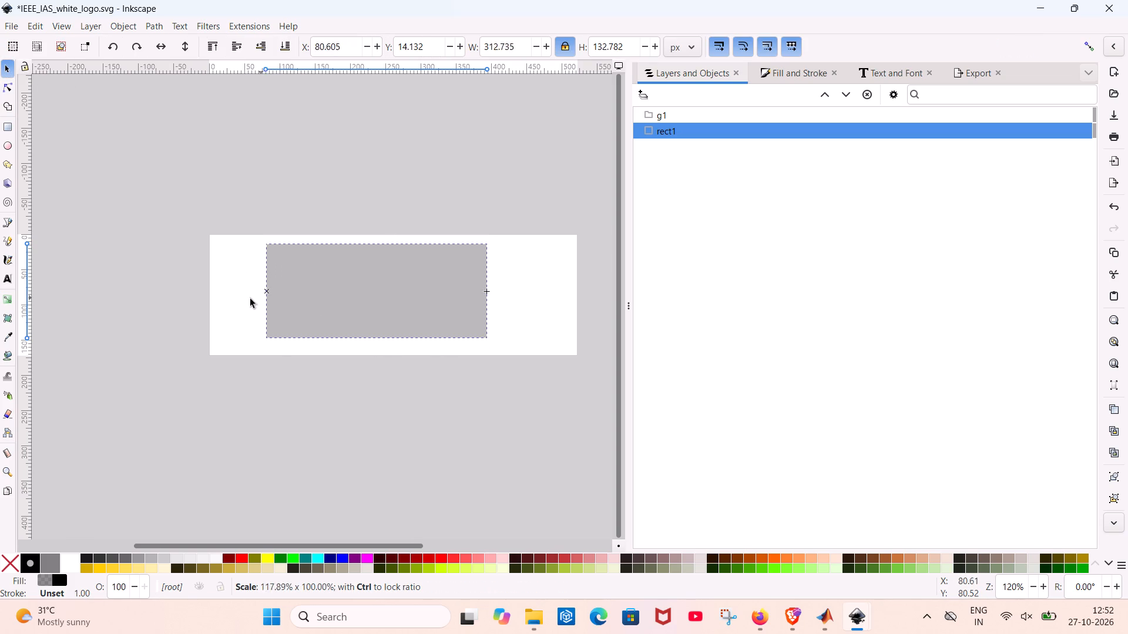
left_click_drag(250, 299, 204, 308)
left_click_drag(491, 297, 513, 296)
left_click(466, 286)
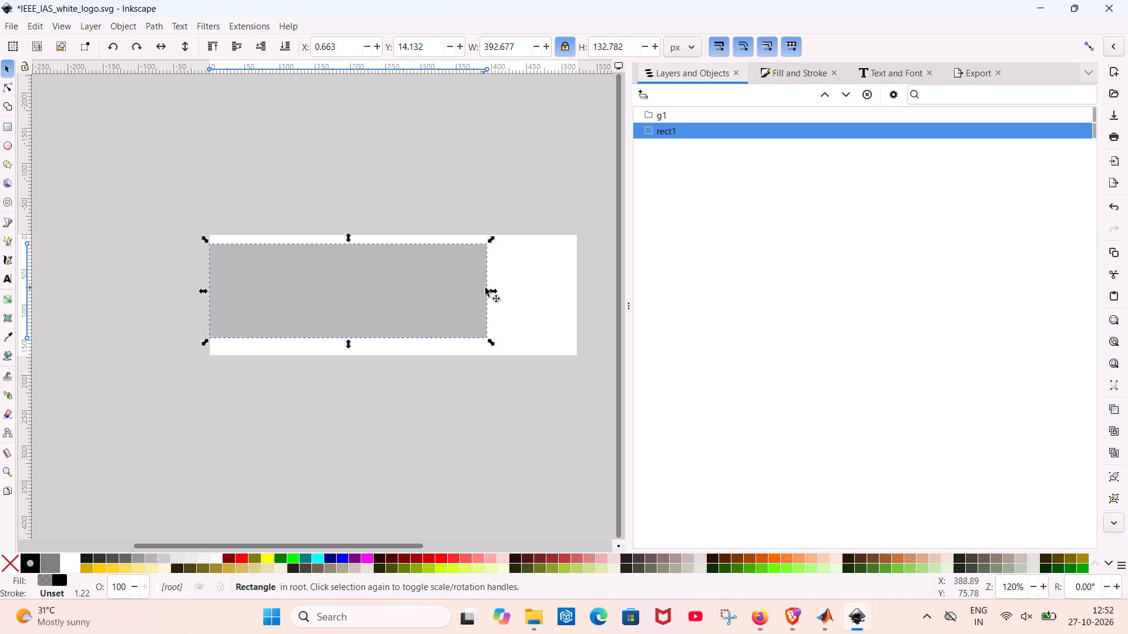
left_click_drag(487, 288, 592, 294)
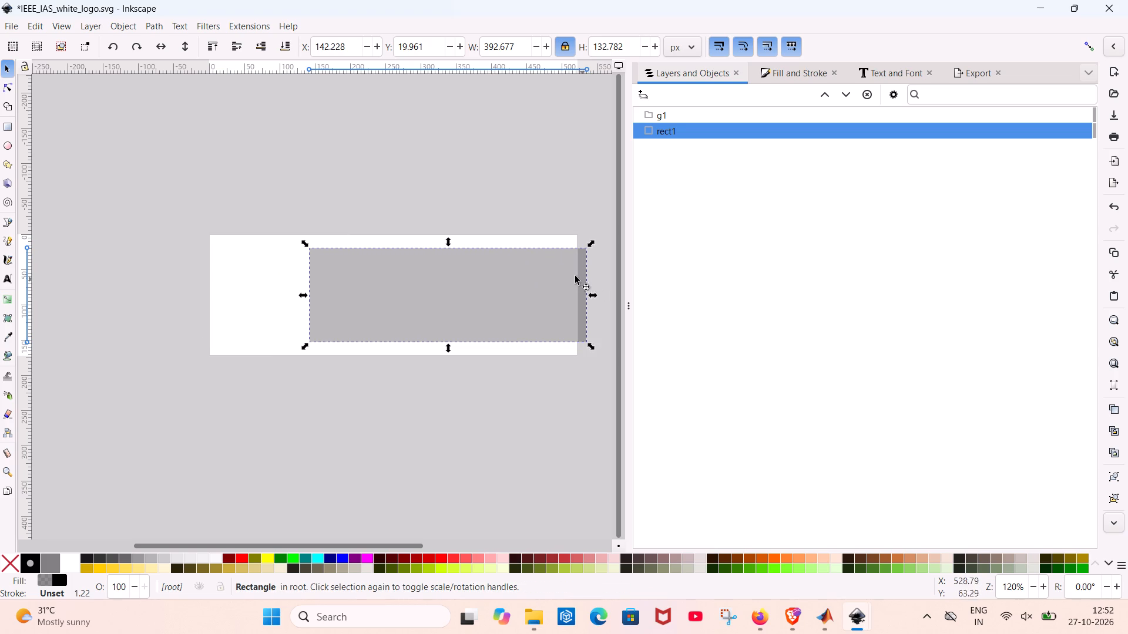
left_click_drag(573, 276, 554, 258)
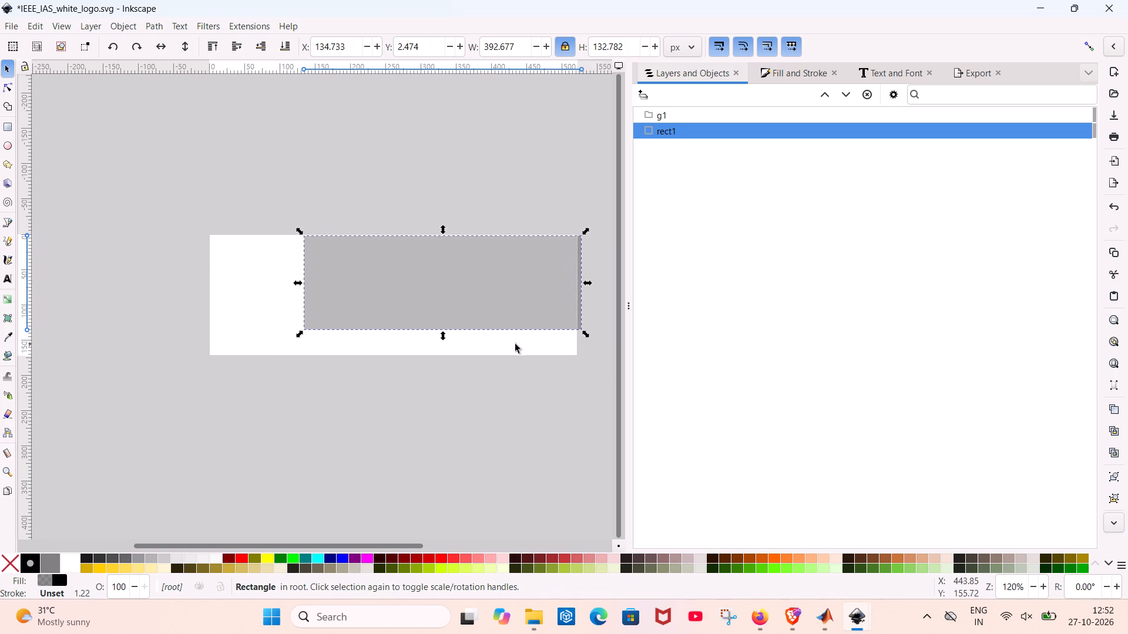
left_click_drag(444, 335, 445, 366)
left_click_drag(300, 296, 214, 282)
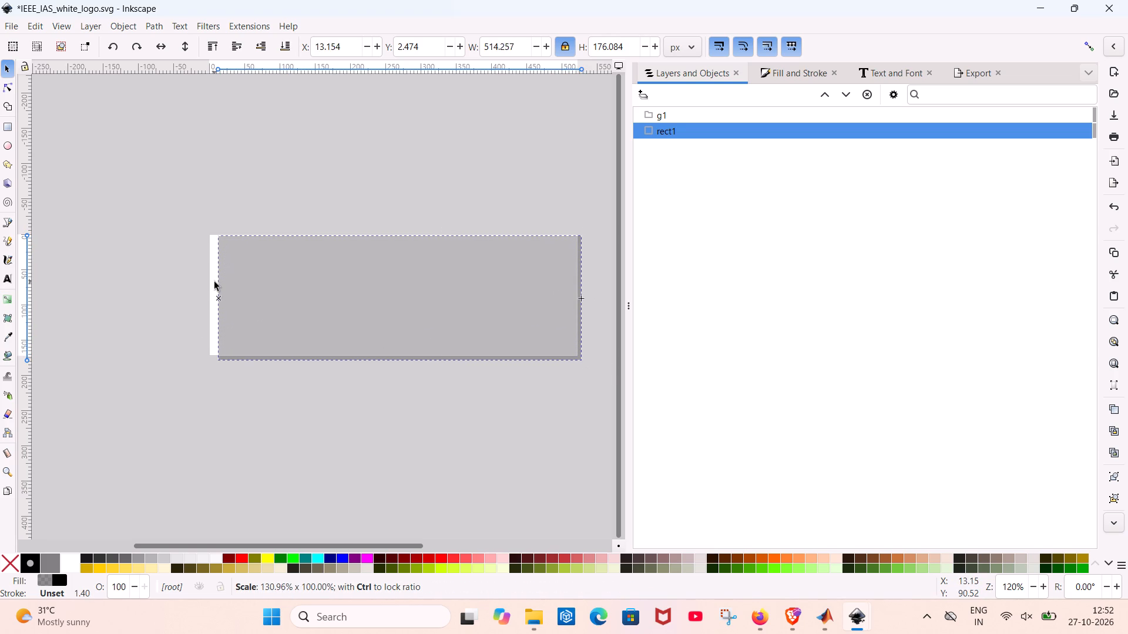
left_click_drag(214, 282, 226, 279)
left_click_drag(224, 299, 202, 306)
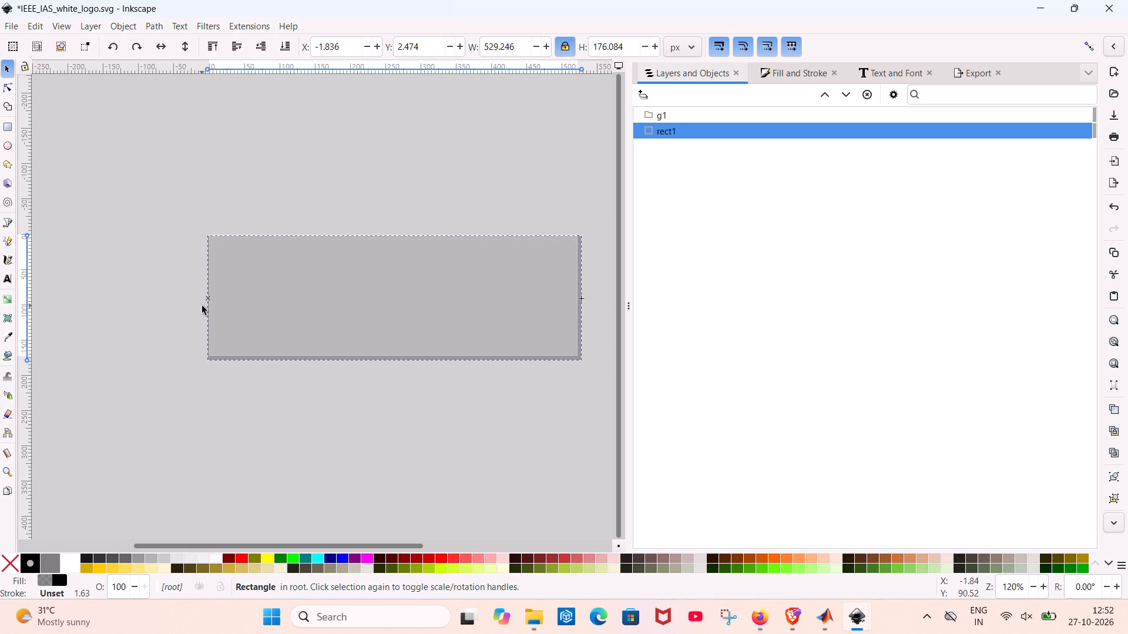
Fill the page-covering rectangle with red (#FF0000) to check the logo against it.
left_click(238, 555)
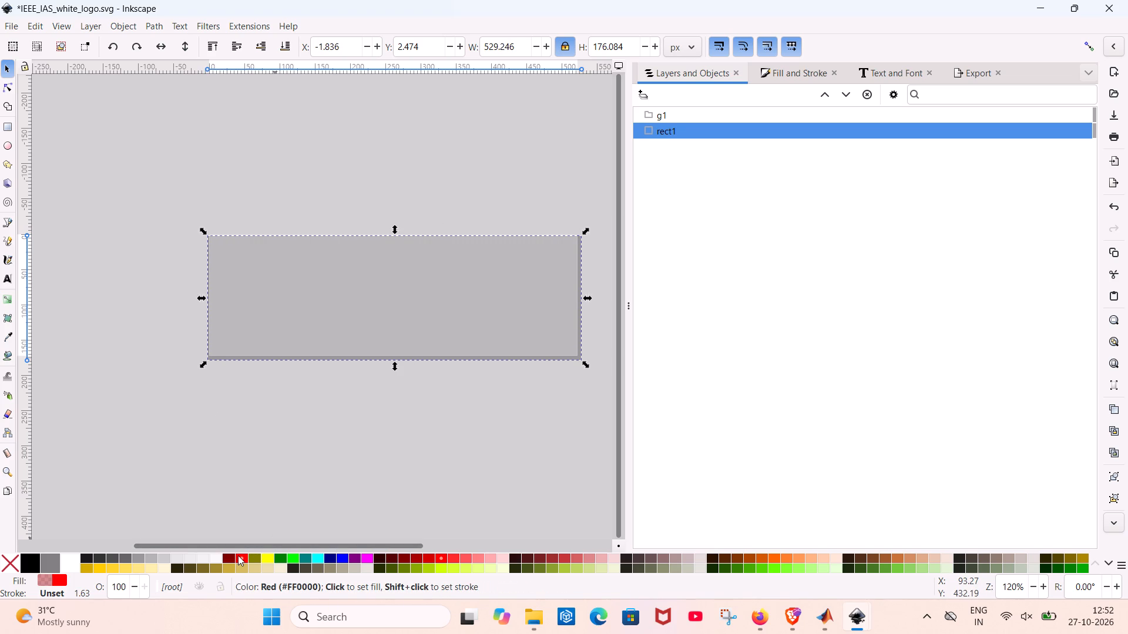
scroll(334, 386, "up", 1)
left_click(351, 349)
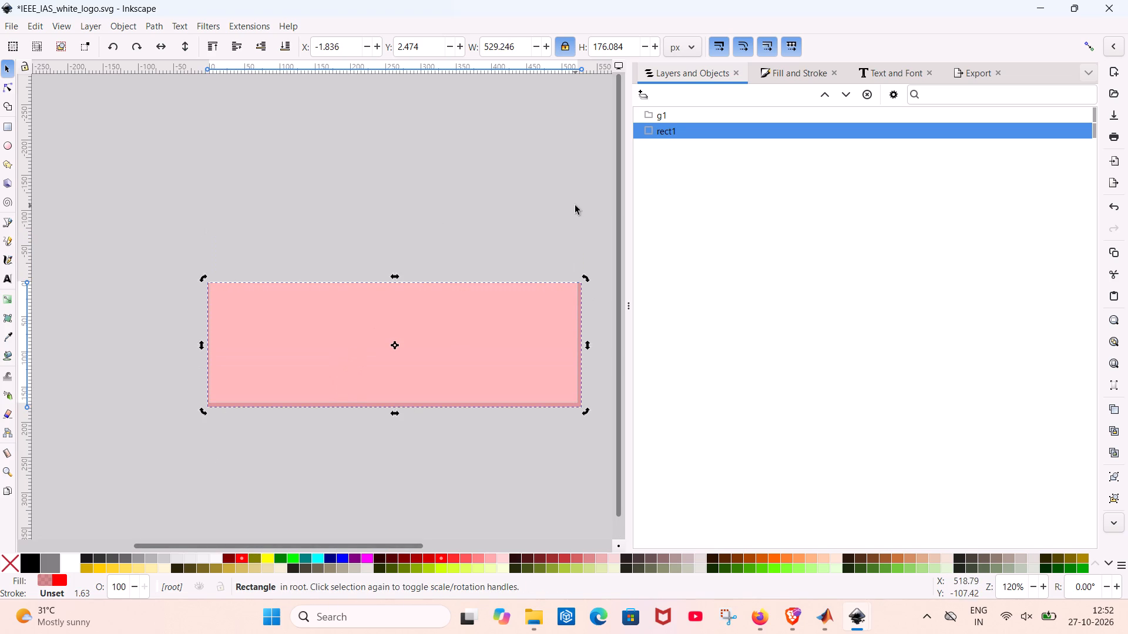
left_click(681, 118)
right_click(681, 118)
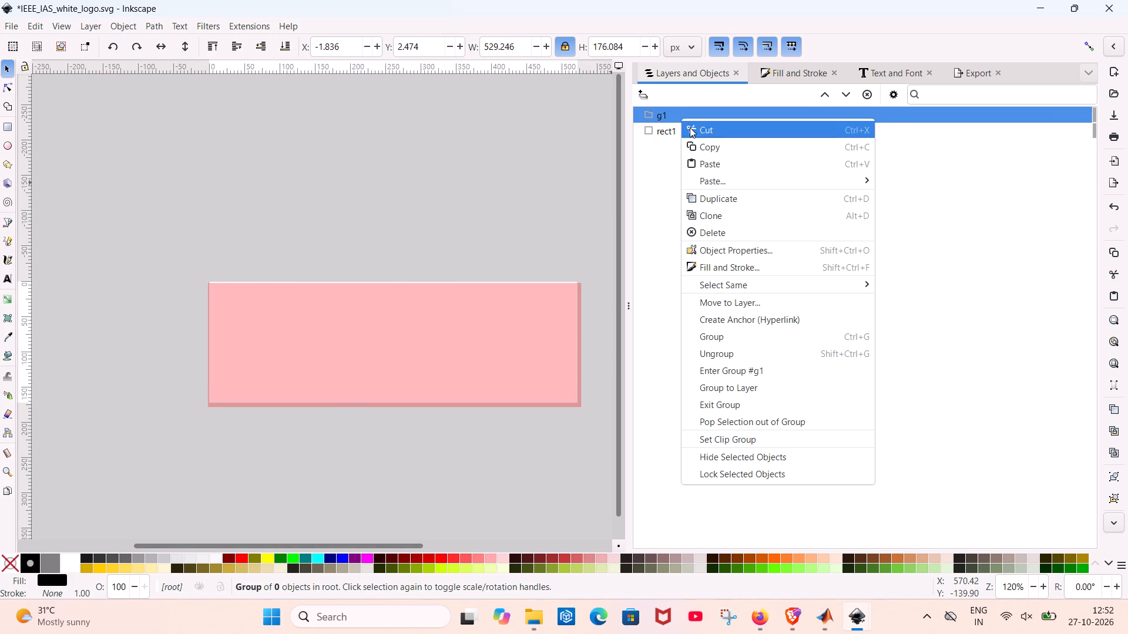
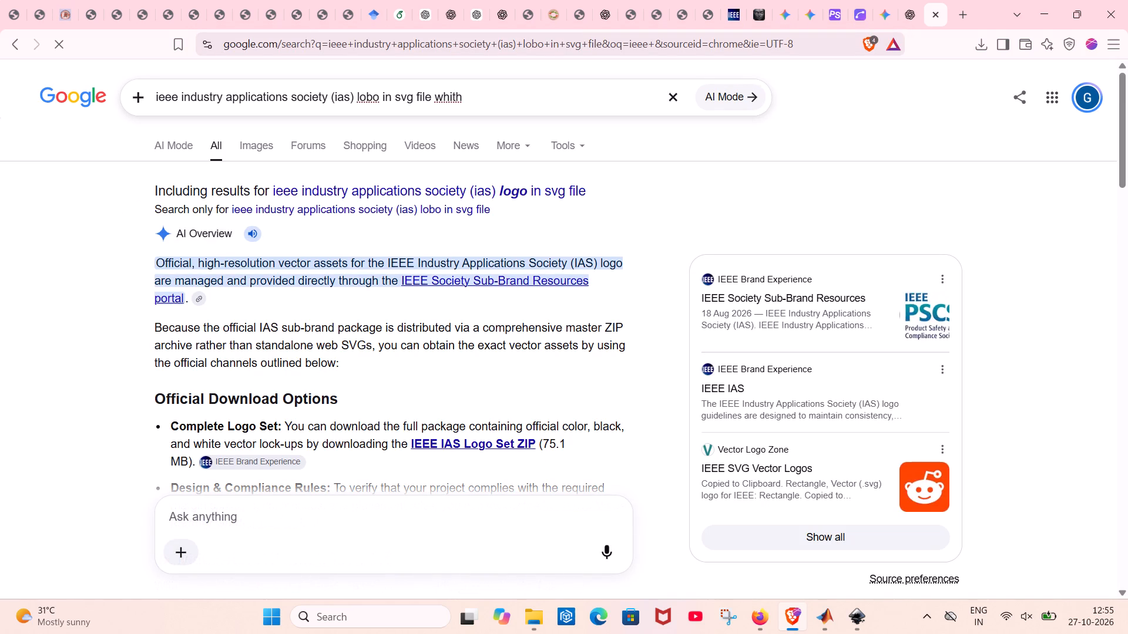
key("BackSpace")
key("BackSpace")
key("BackSpace")
key("BackSpace")
key("BackSpace")
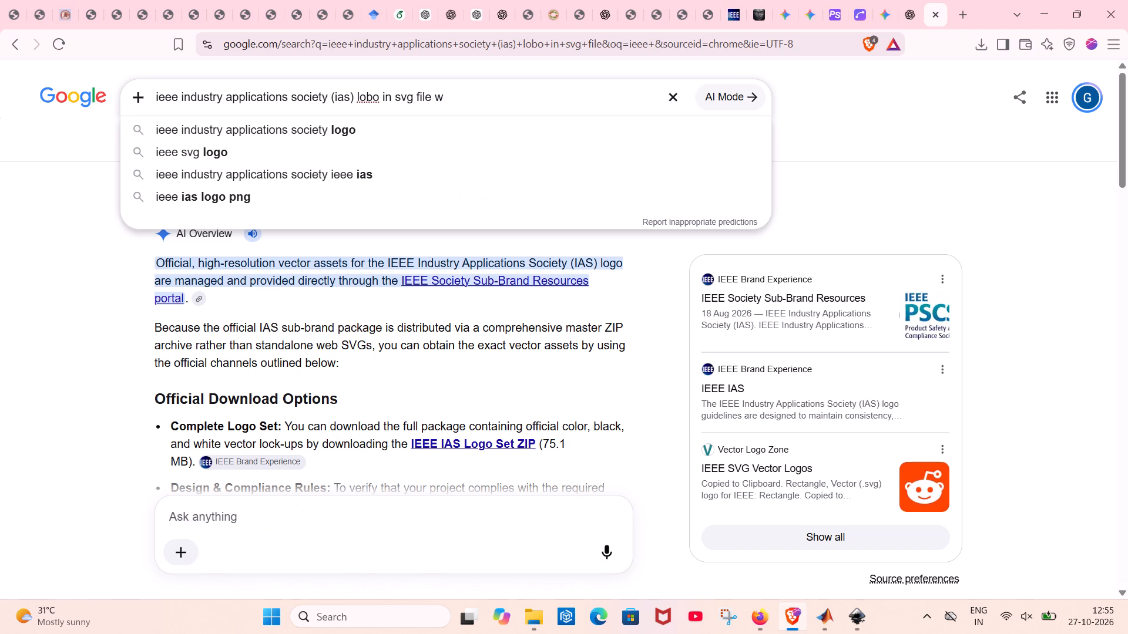
type("ith white")
key("space")
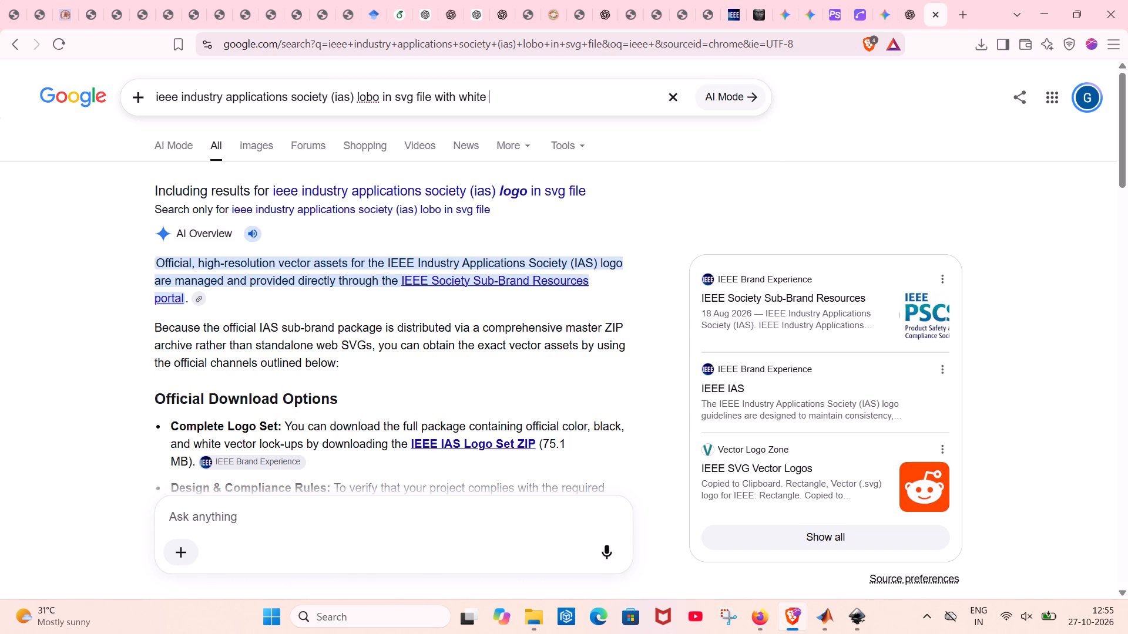
type("colo")
type("r i want")
key("Return")
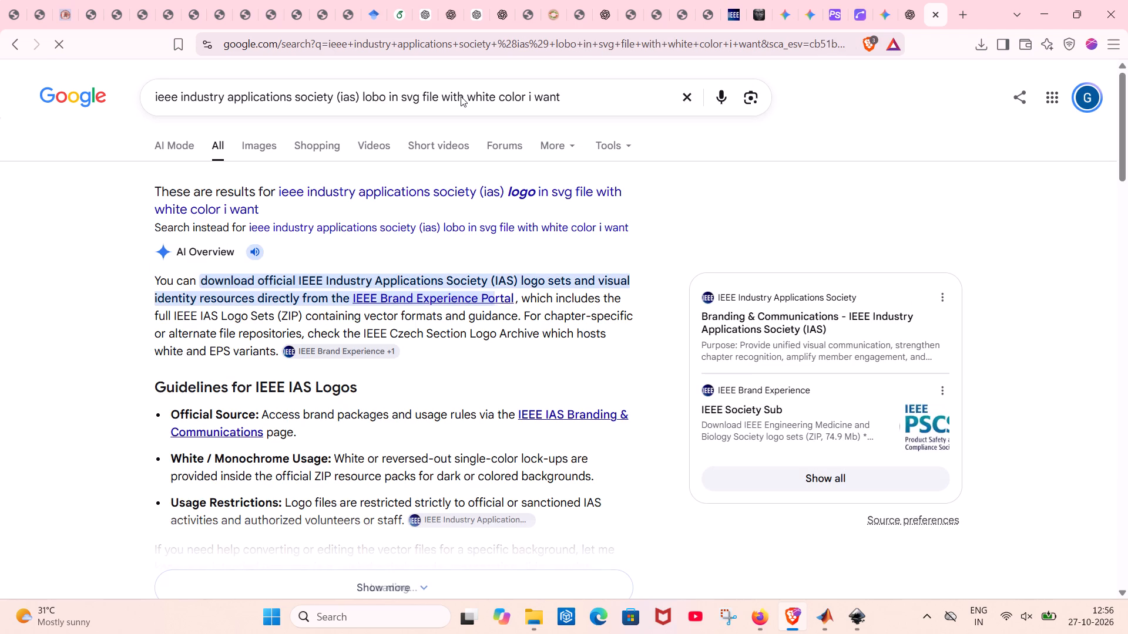
Show the image results for the query and open the source website of the white-on-black IEEE IAS logo.
left_click(263, 154)
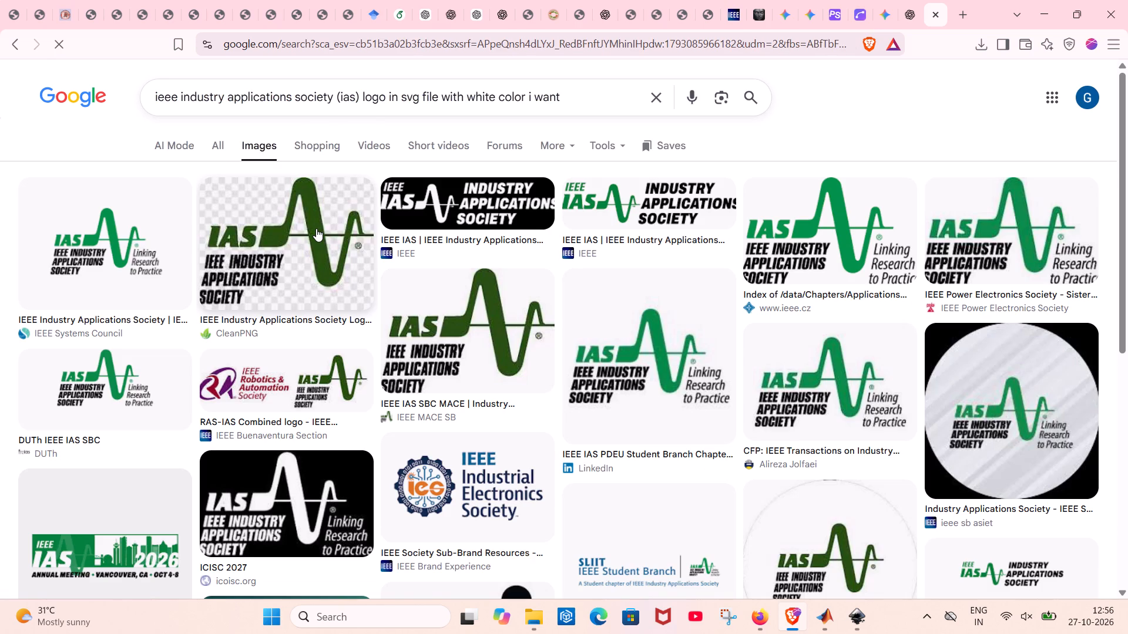
left_click(431, 214)
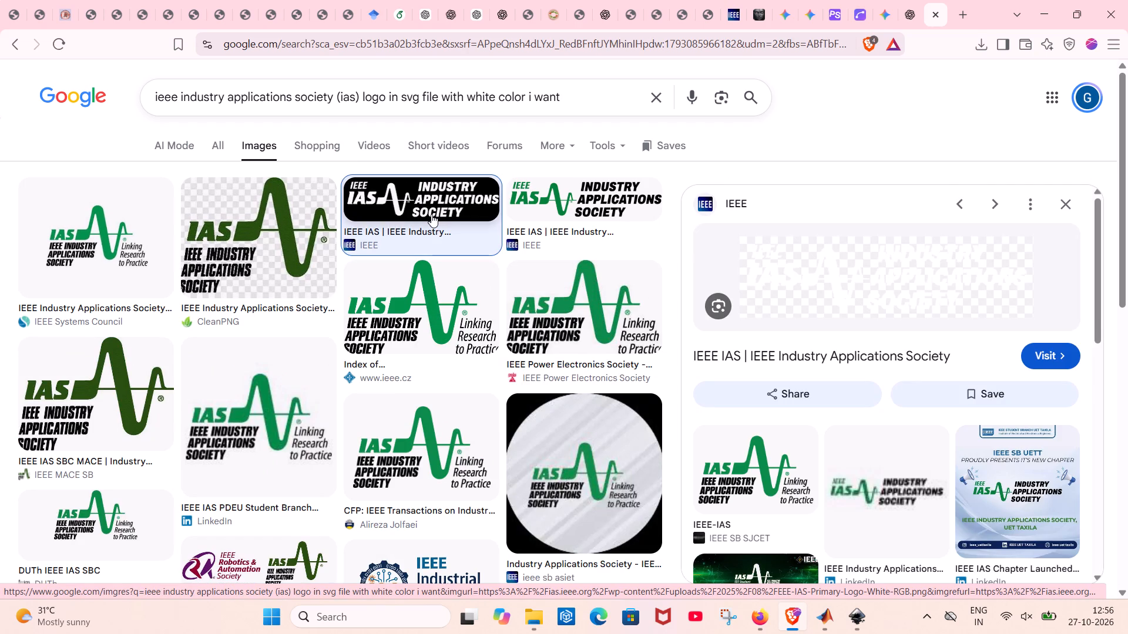
left_click(1046, 349)
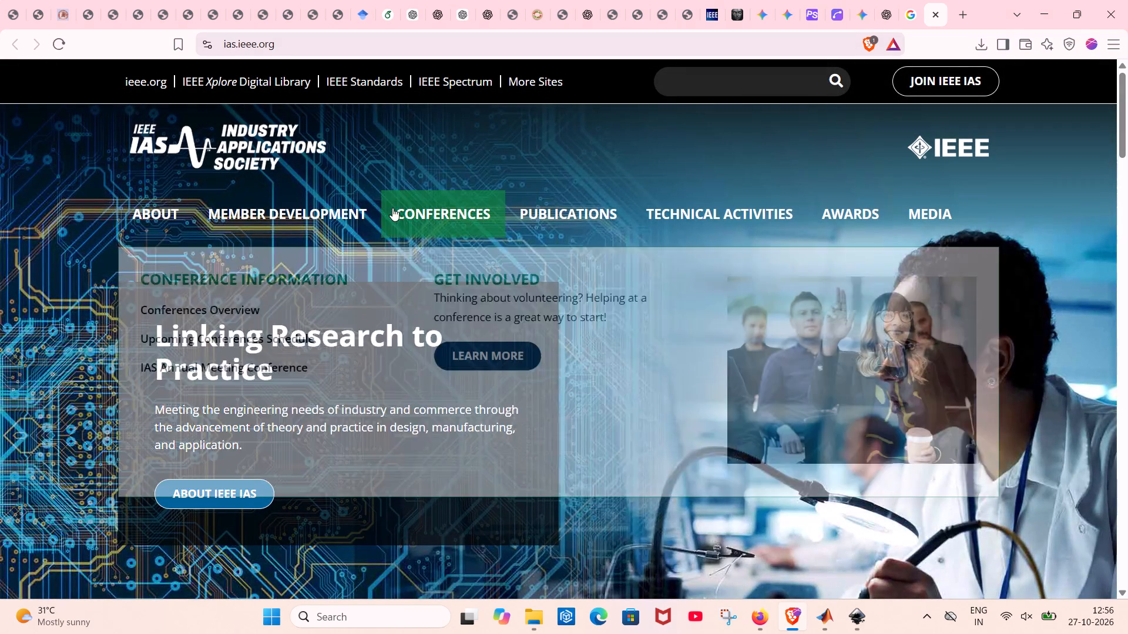
Examine the IEEE IAS website's Conferences and home pages for a usable copy of the white header logo.
left_click(488, 345)
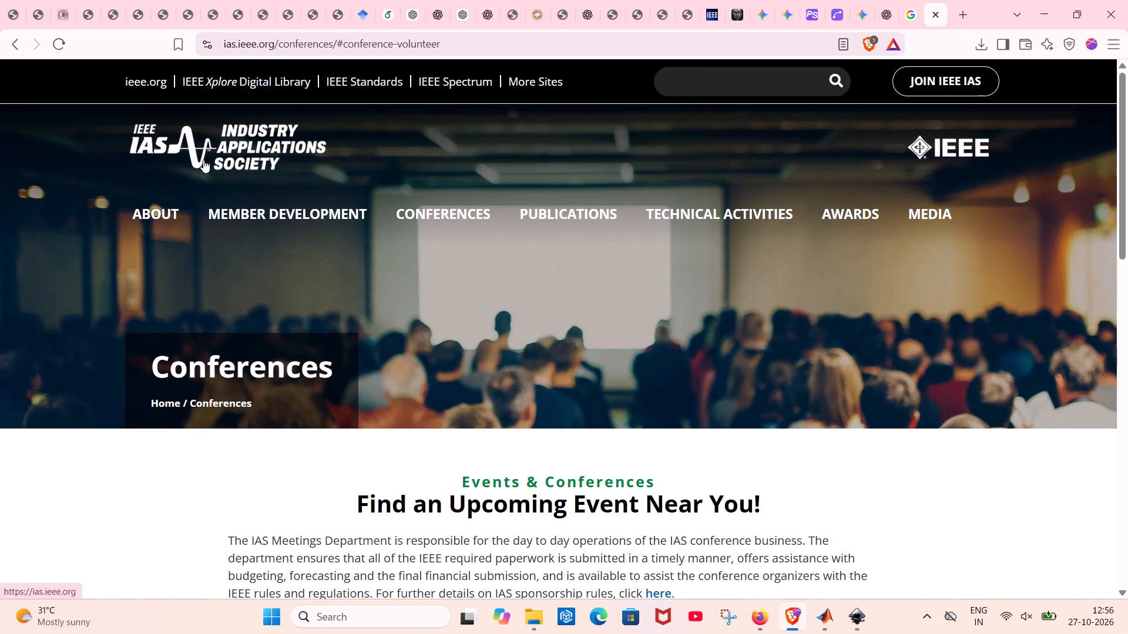
left_click(203, 160)
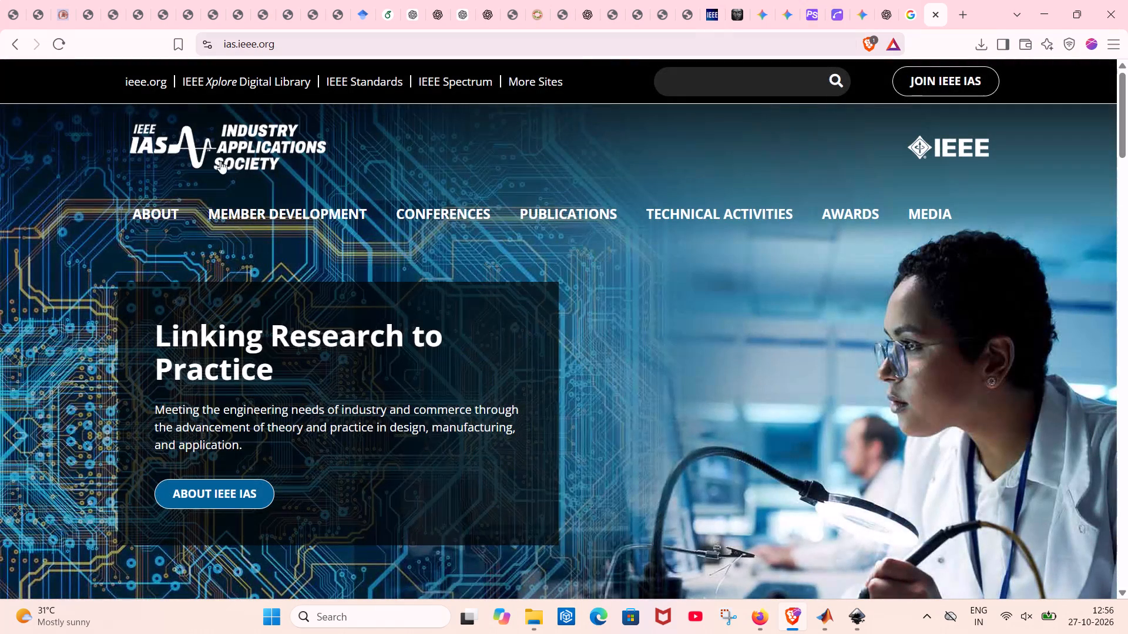
left_click(231, 162)
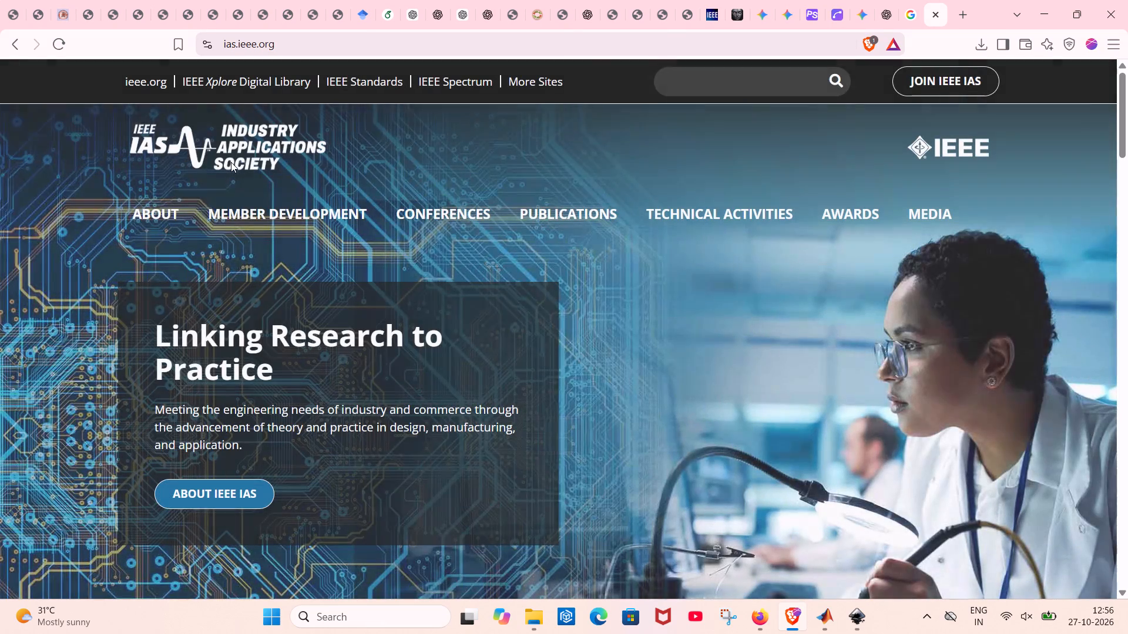
scroll(383, 244, "down", 2)
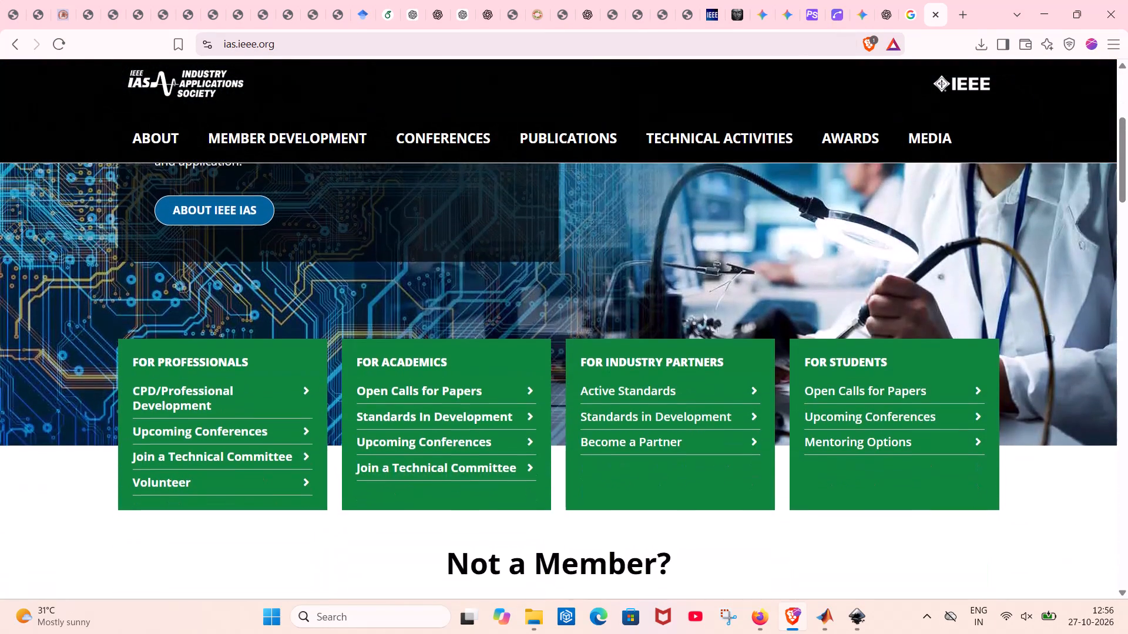
scroll(383, 244, "down", 2)
scroll(383, 244, "up", 9)
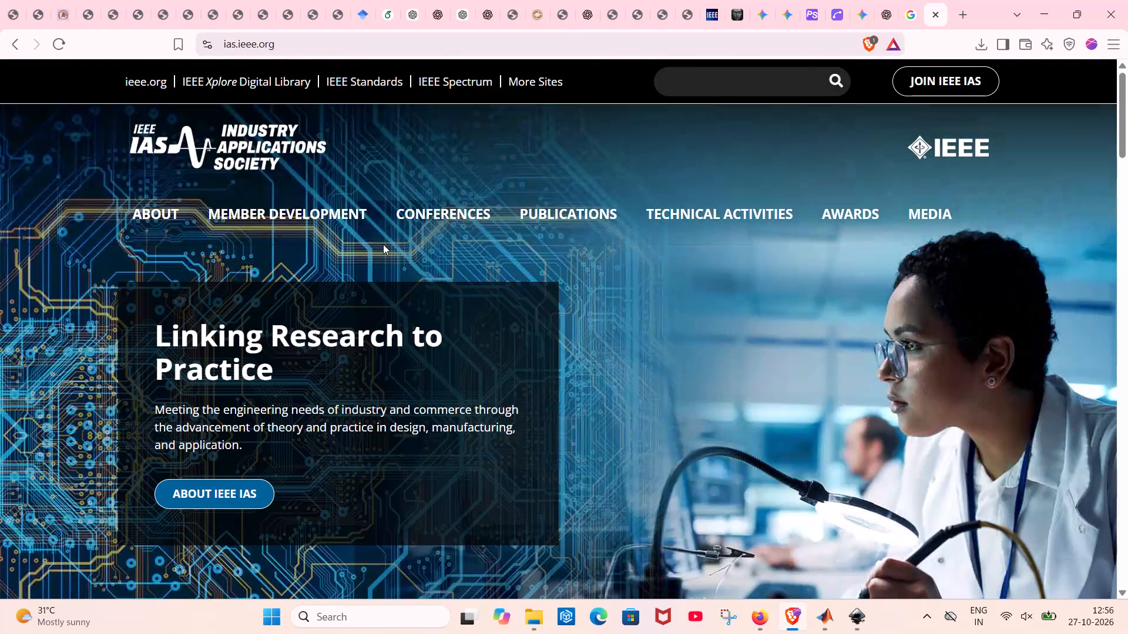
scroll(383, 244, "up", 1)
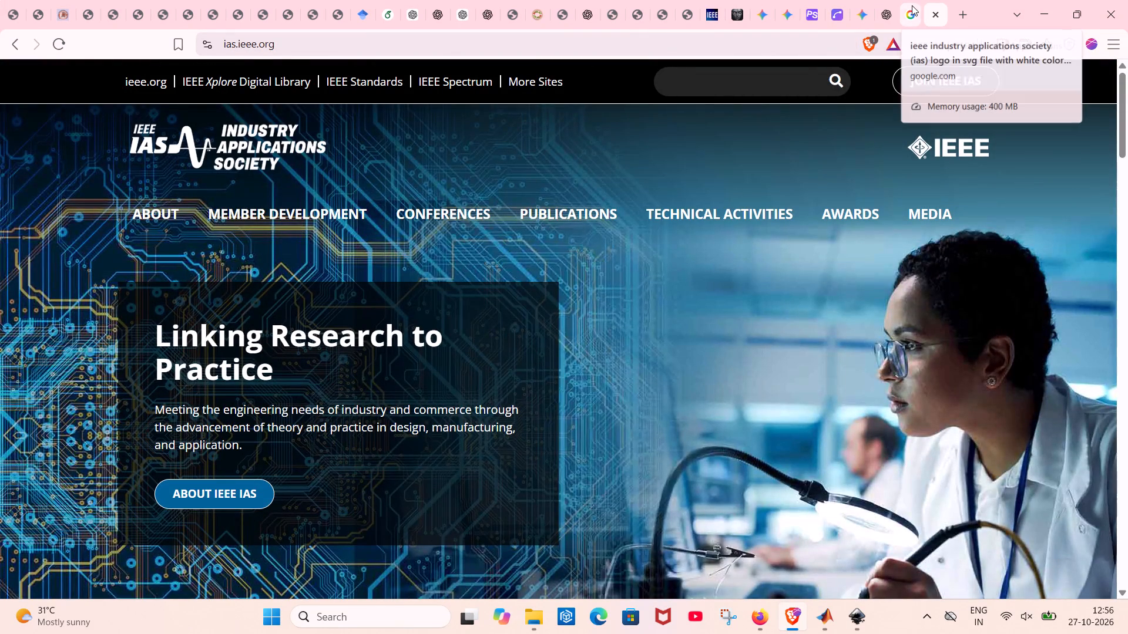
Return to the image results, run a visual search on the white IEEE IAS logo and select its text areas.
left_click(909, 10)
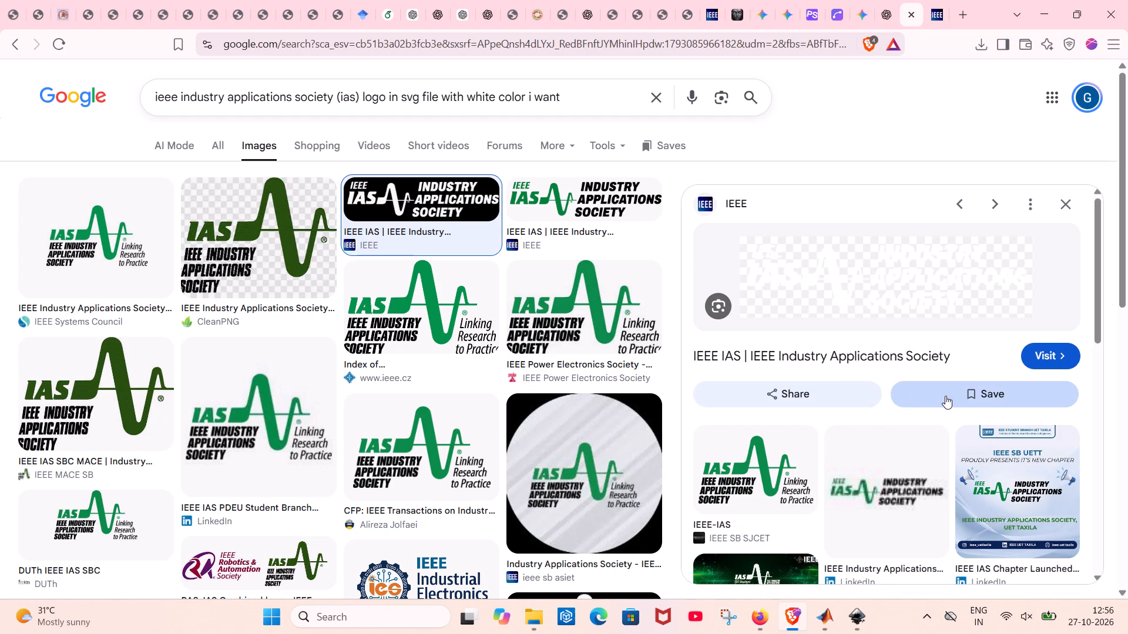
left_click(716, 314)
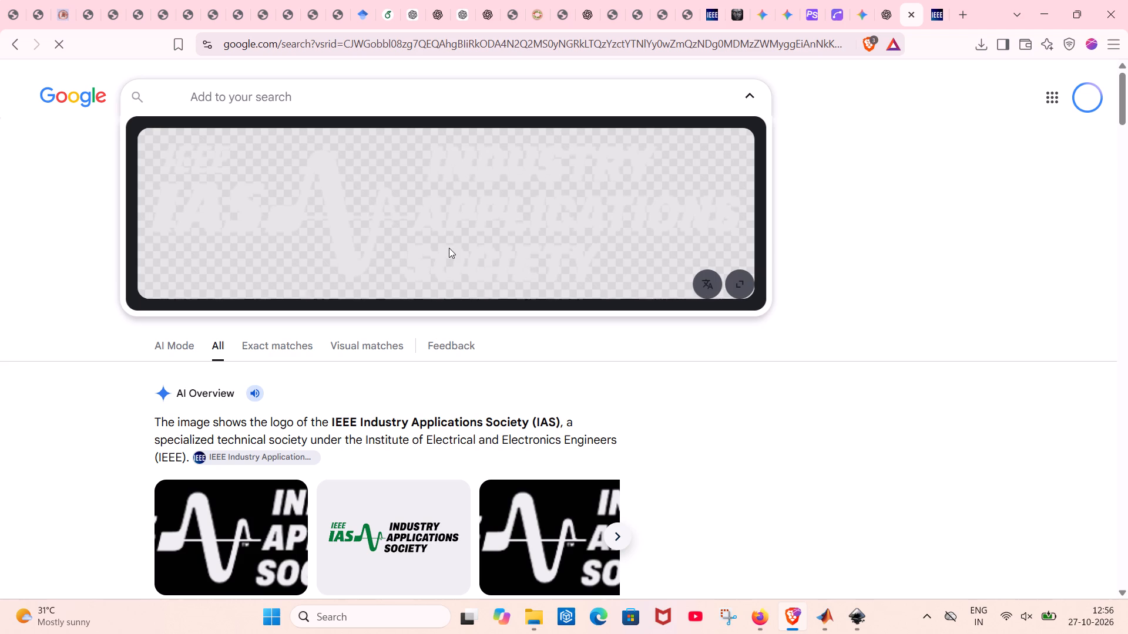
left_click_drag(449, 248, 449, 250)
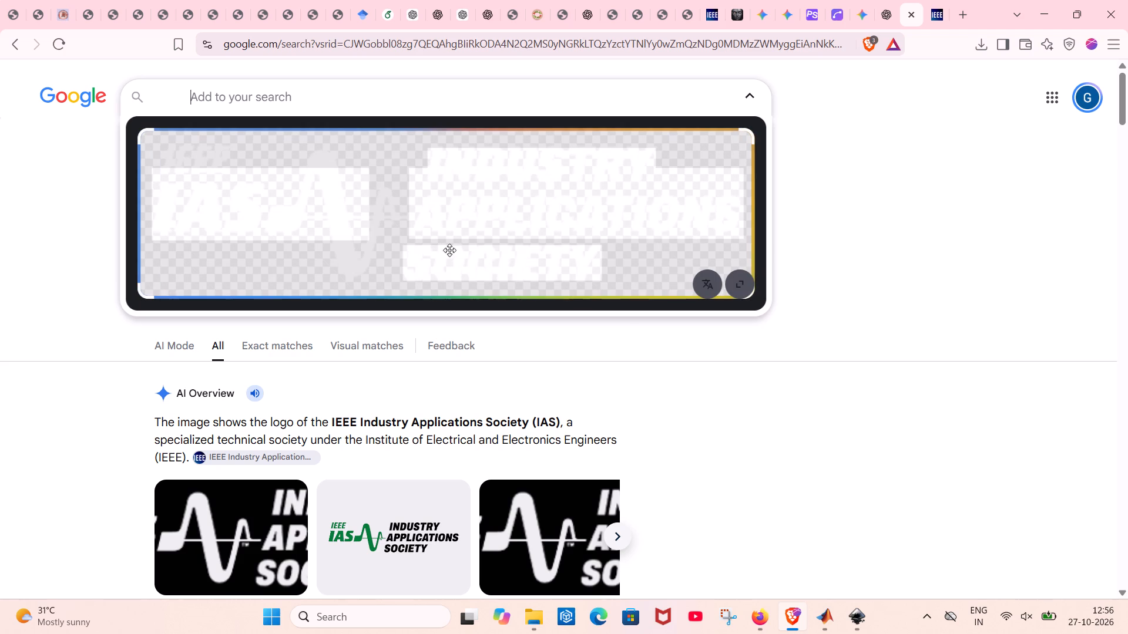
left_click_drag(449, 250, 444, 248)
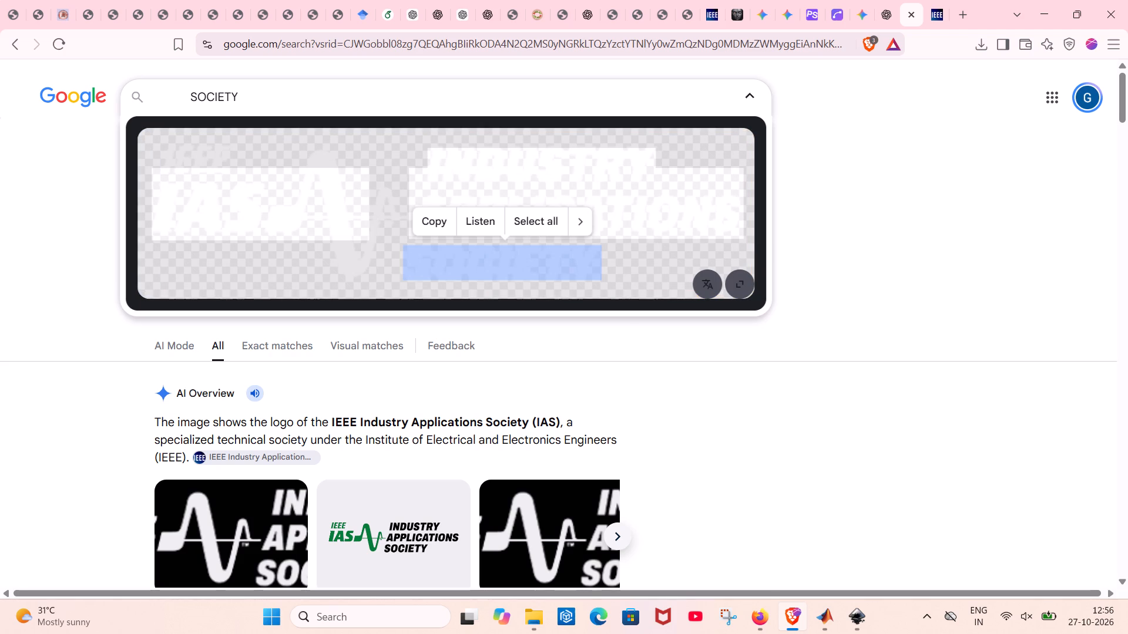
left_click(358, 204)
left_click(216, 186)
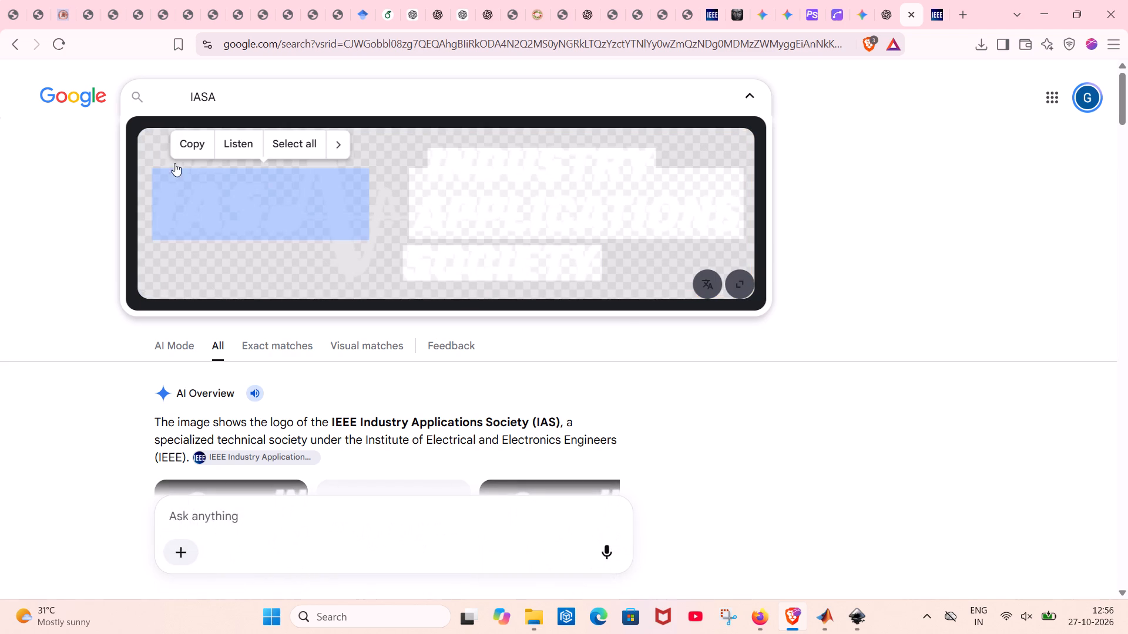
left_click_drag(150, 140, 481, 223)
left_click(481, 223)
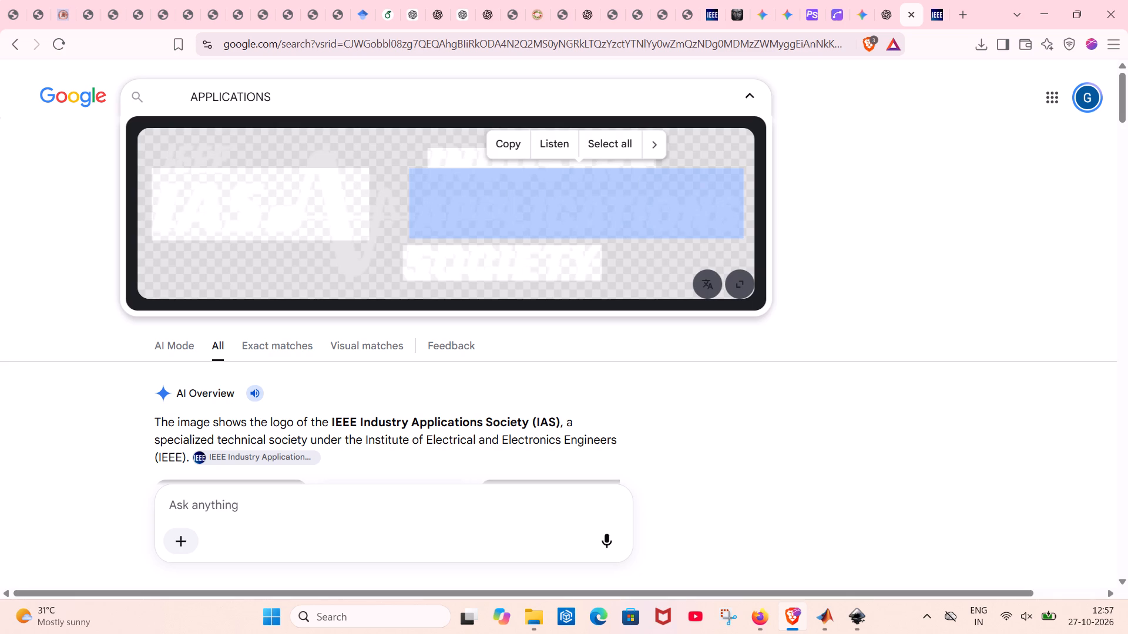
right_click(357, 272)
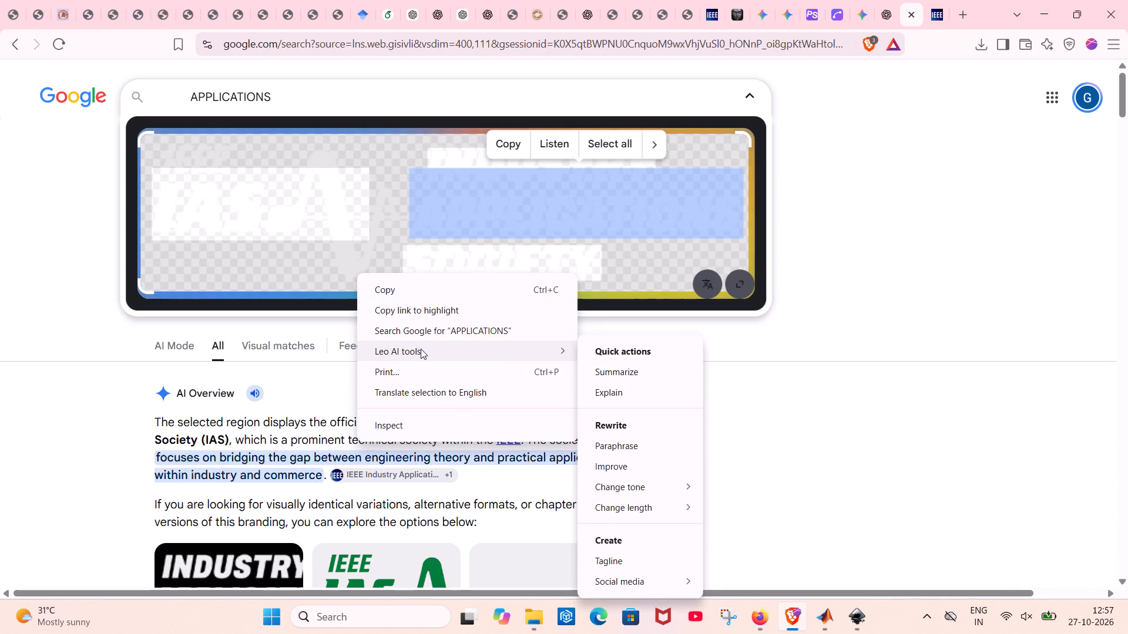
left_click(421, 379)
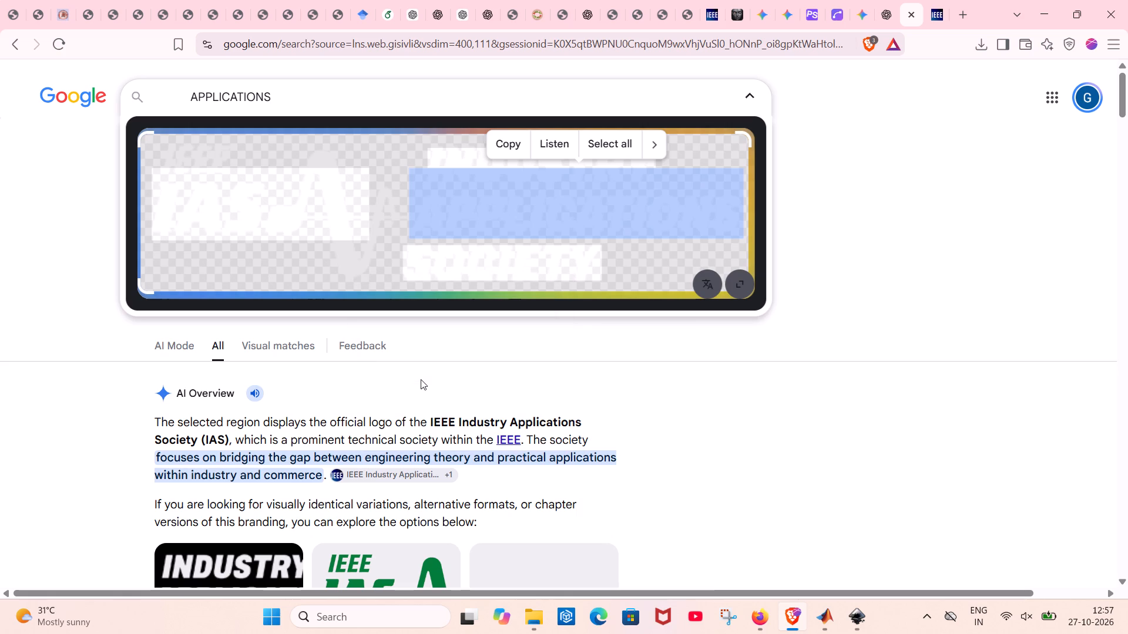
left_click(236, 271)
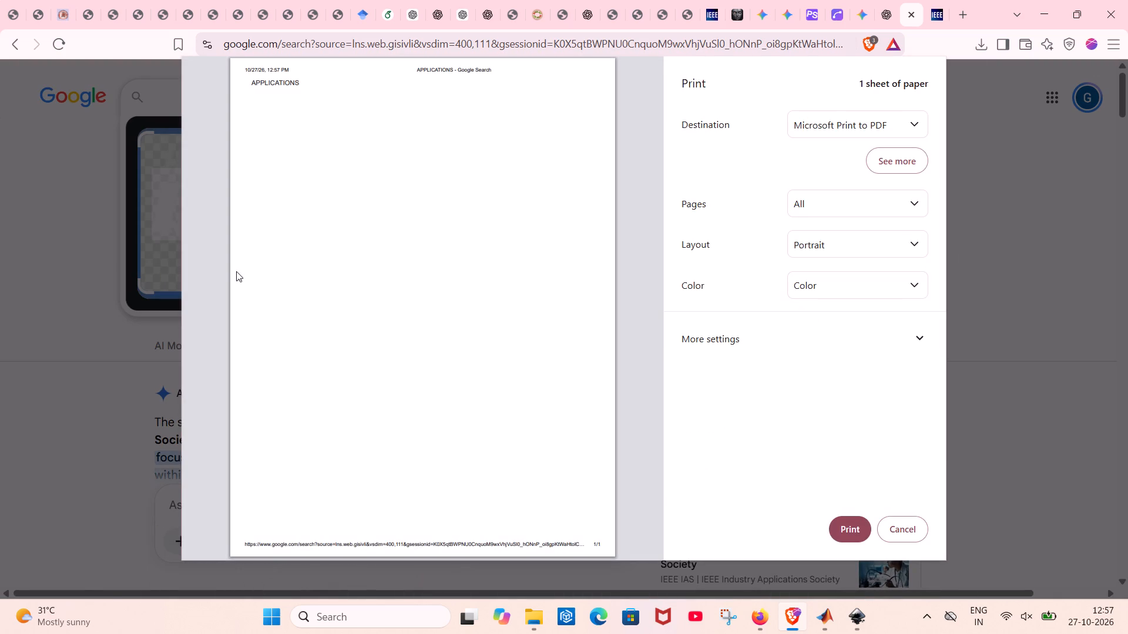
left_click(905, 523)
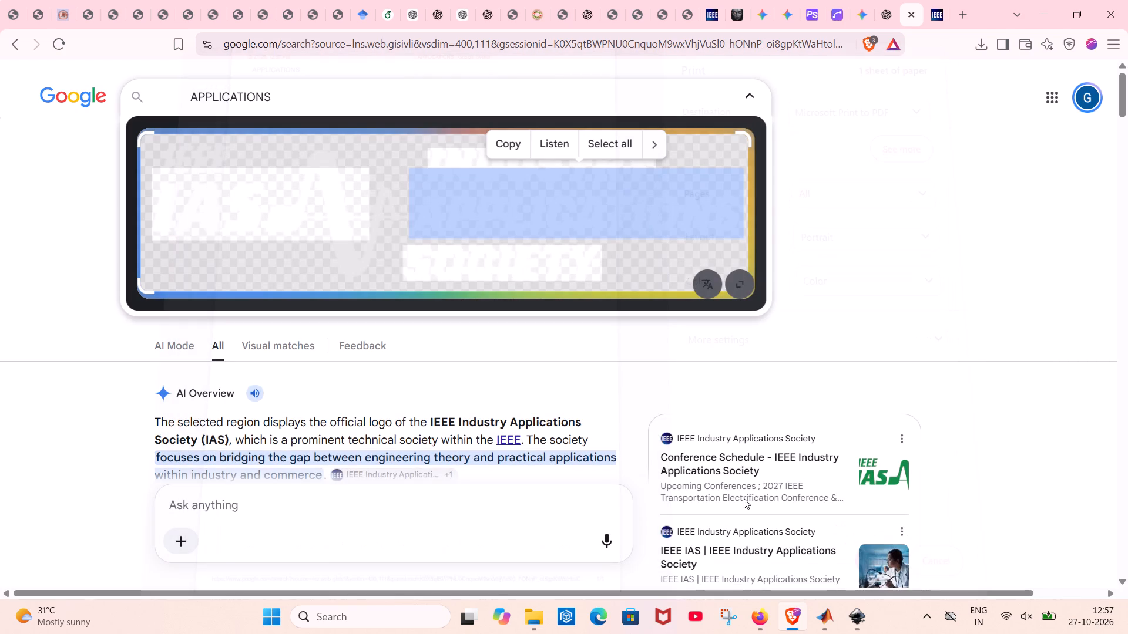
Run a visual search on the sine-wave part of the logo, then return to the image results.
left_click(308, 244)
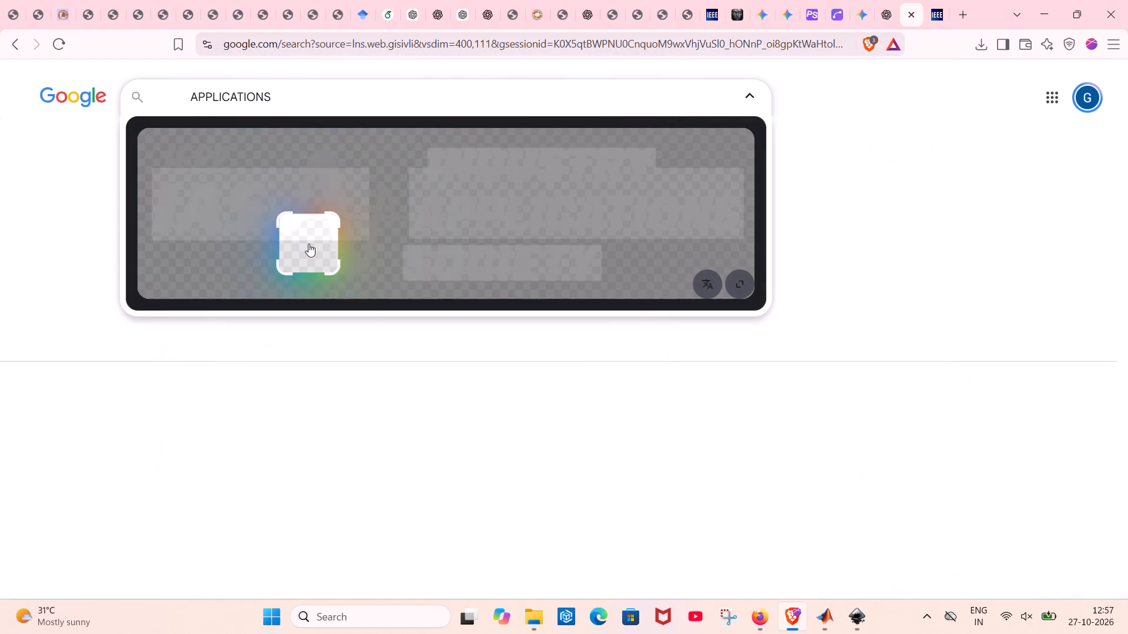
left_click(130, 252)
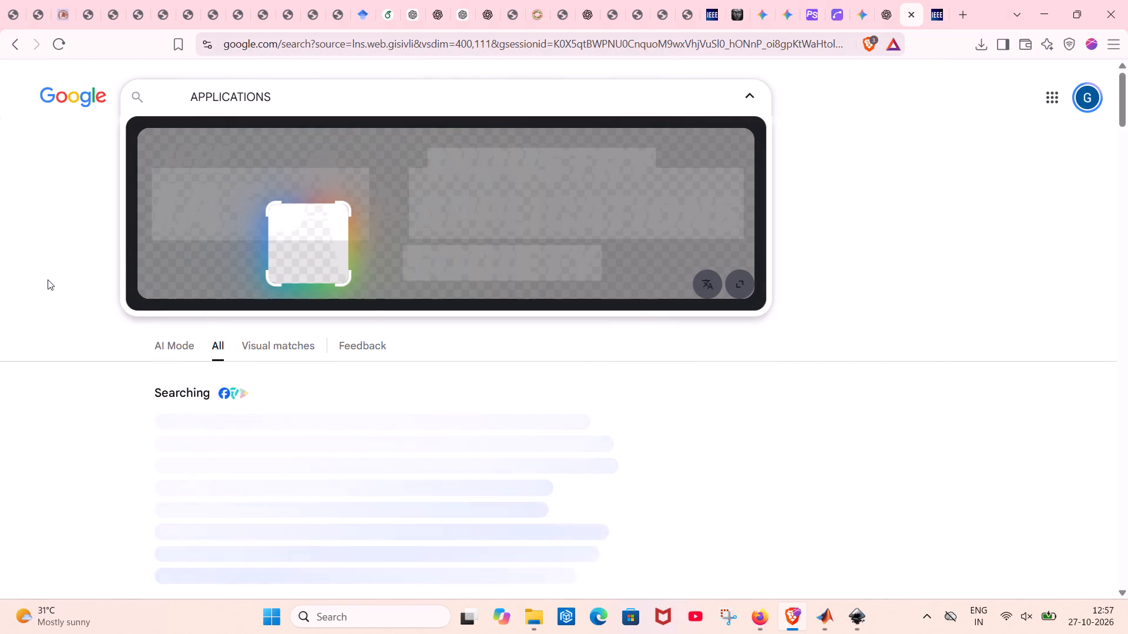
left_click(48, 279)
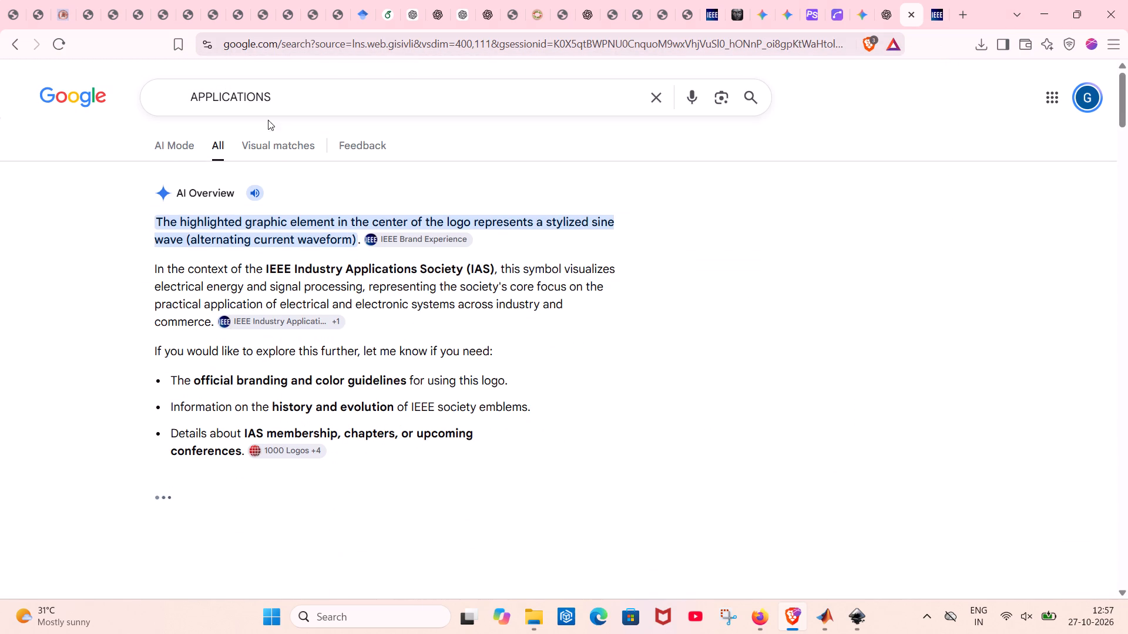
left_click(11, 47)
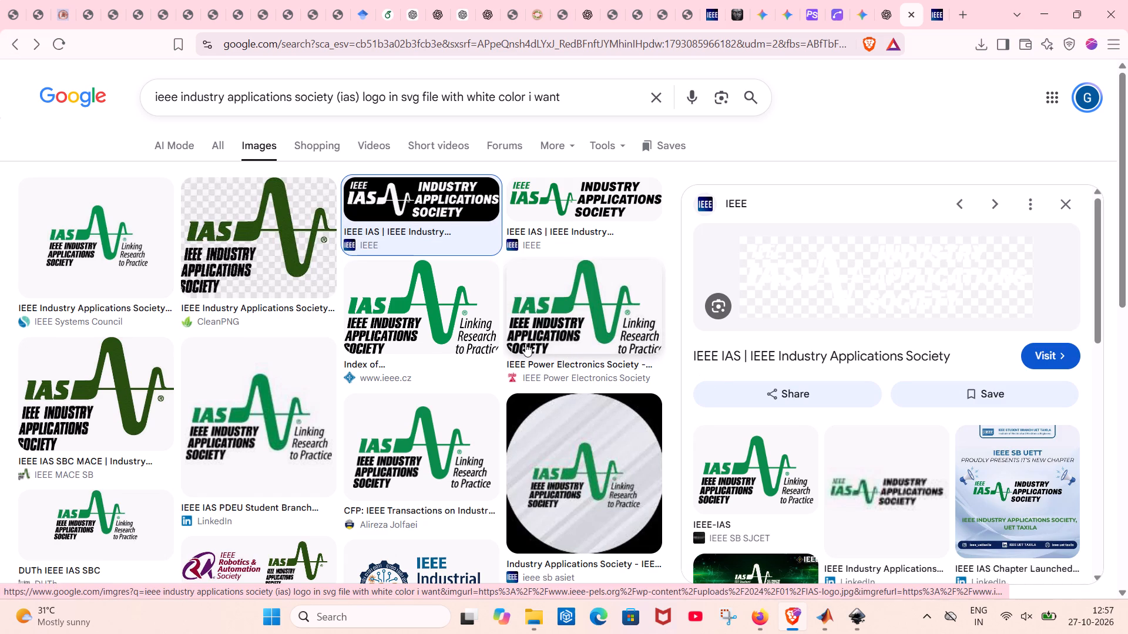
Browse the image results for white IAS logos, reopen the white IEEE logo's source website and look over its home page.
scroll(525, 343, "up", 1)
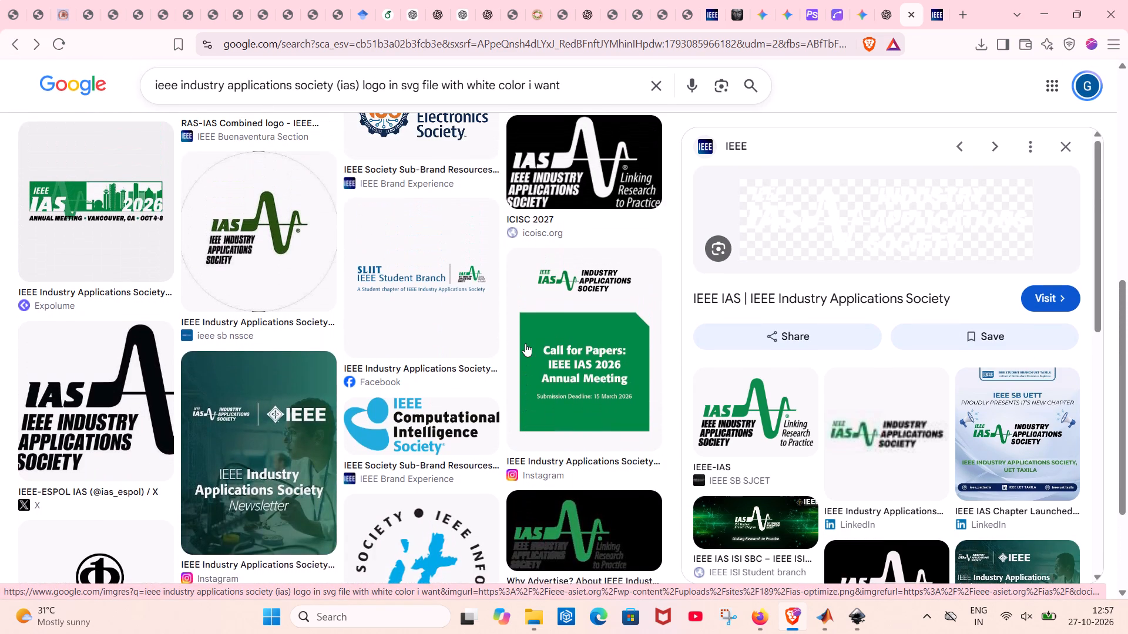
scroll(525, 343, "up", 1)
scroll(574, 210, "up", 1)
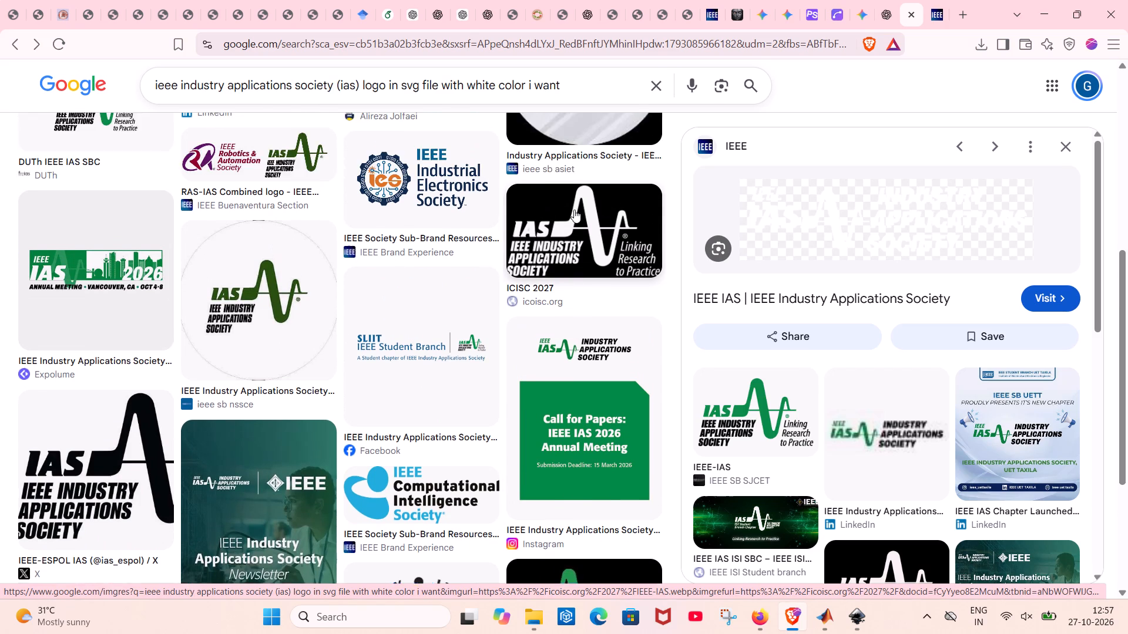
scroll(574, 210, "up", 6)
left_click(425, 182)
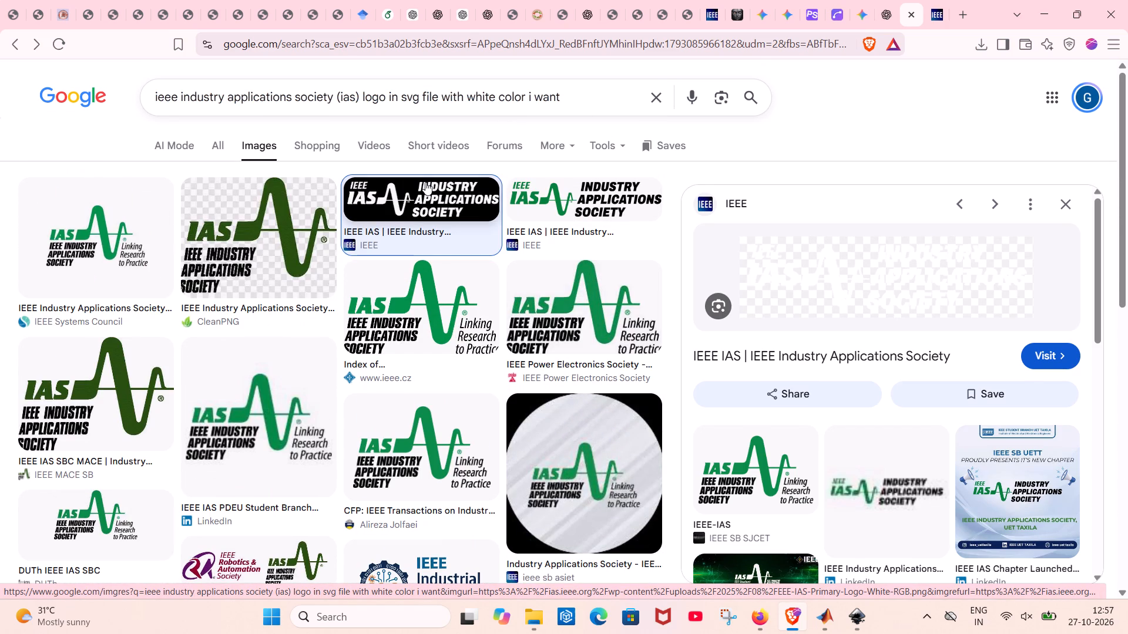
left_click(848, 361)
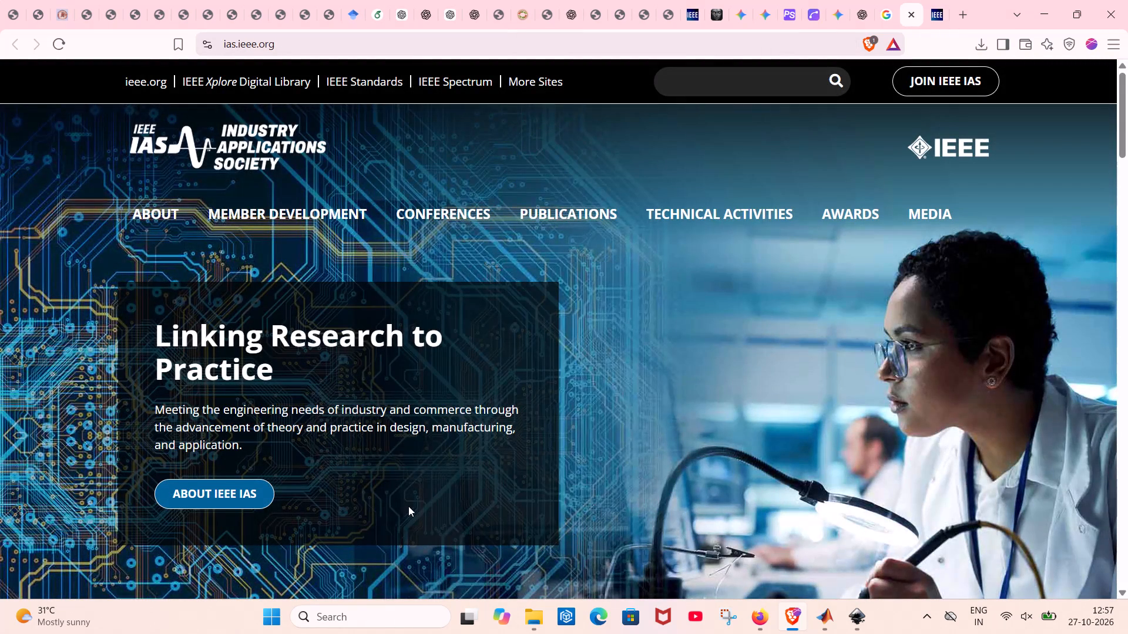
scroll(408, 506, "down", 1)
scroll(361, 493, "down", 3)
scroll(361, 493, "up", 1)
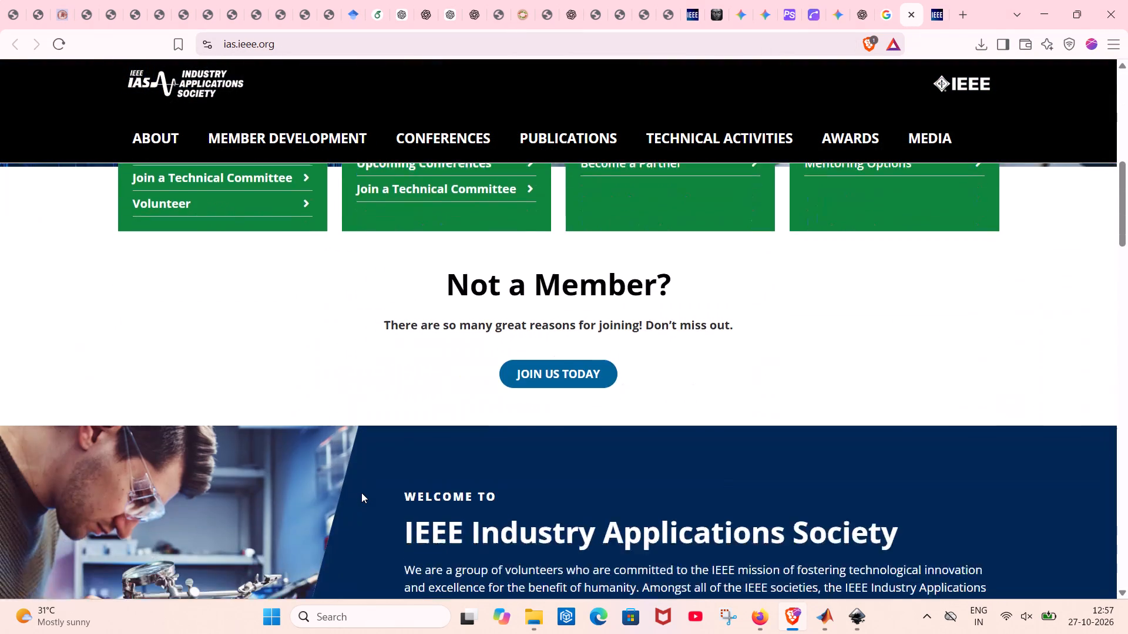
scroll(361, 493, "up", 1)
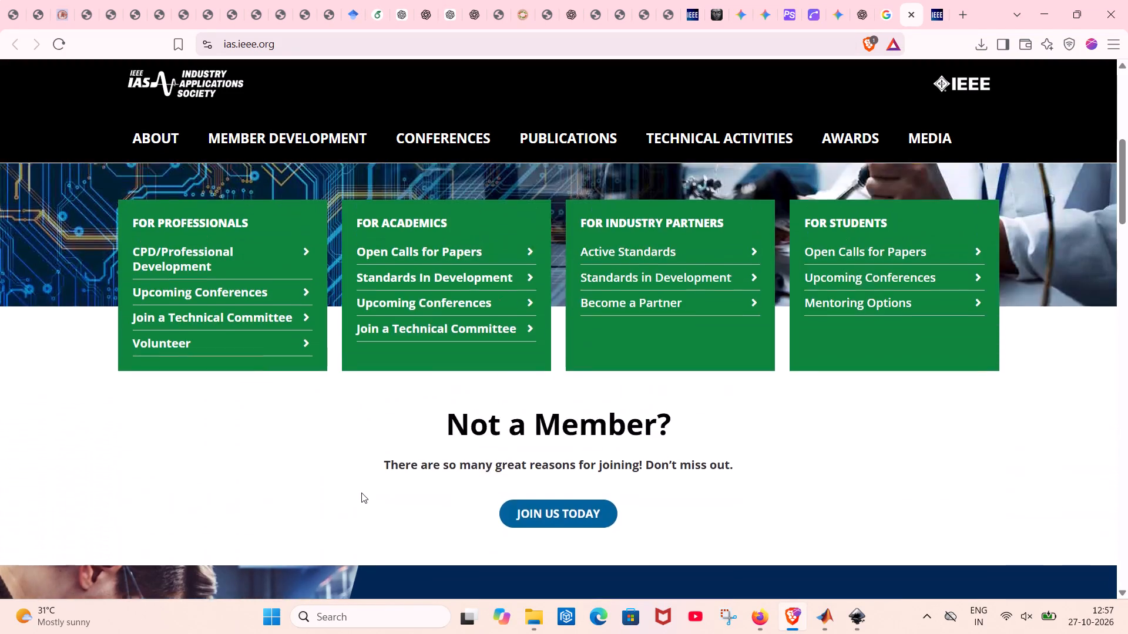
scroll(361, 493, "up", 1)
Open the About IAS page on the IEEE IAS website and examine it for logo or branding resources.
left_click(237, 241)
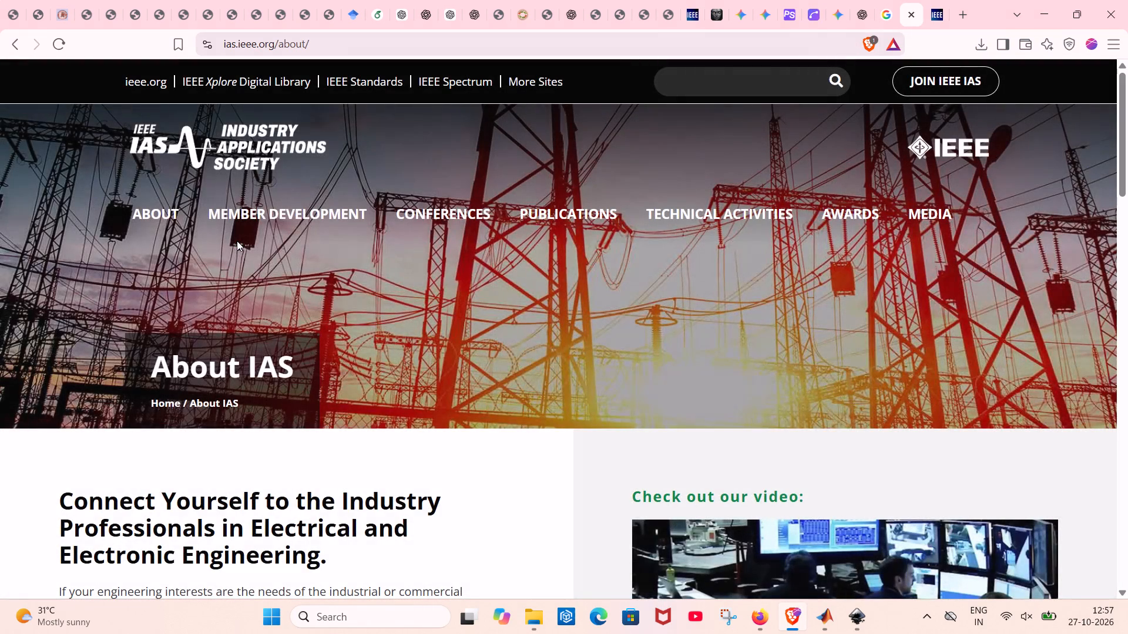
scroll(237, 241, "down", 2)
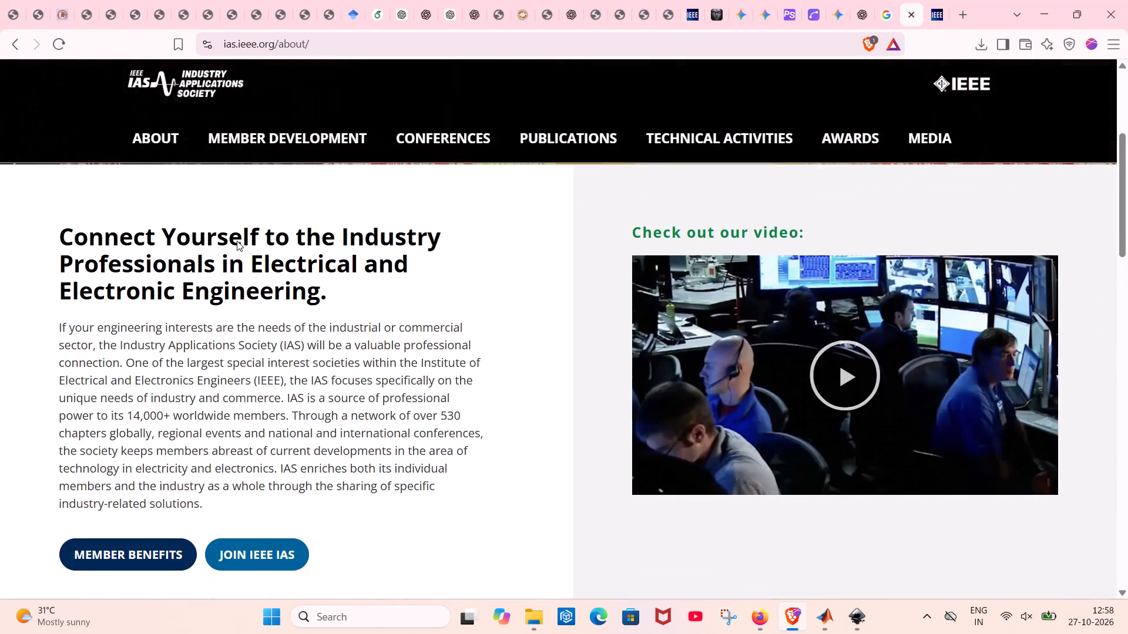
scroll(237, 241, "down", 4)
scroll(237, 241, "up", 1)
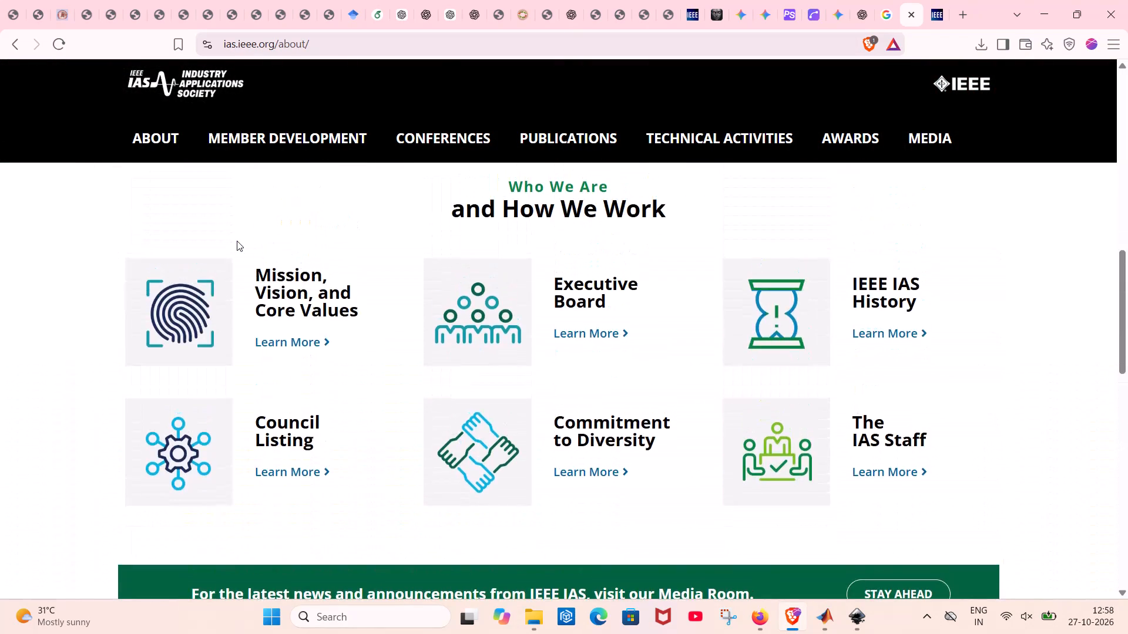
scroll(237, 241, "up", 3)
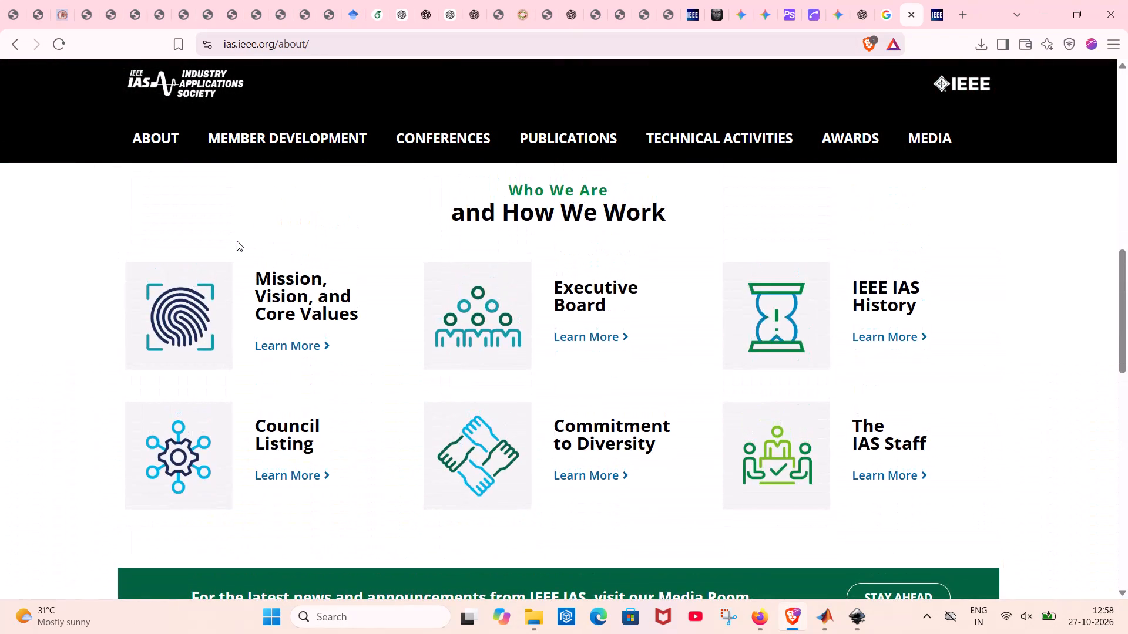
scroll(237, 241, "up", 1)
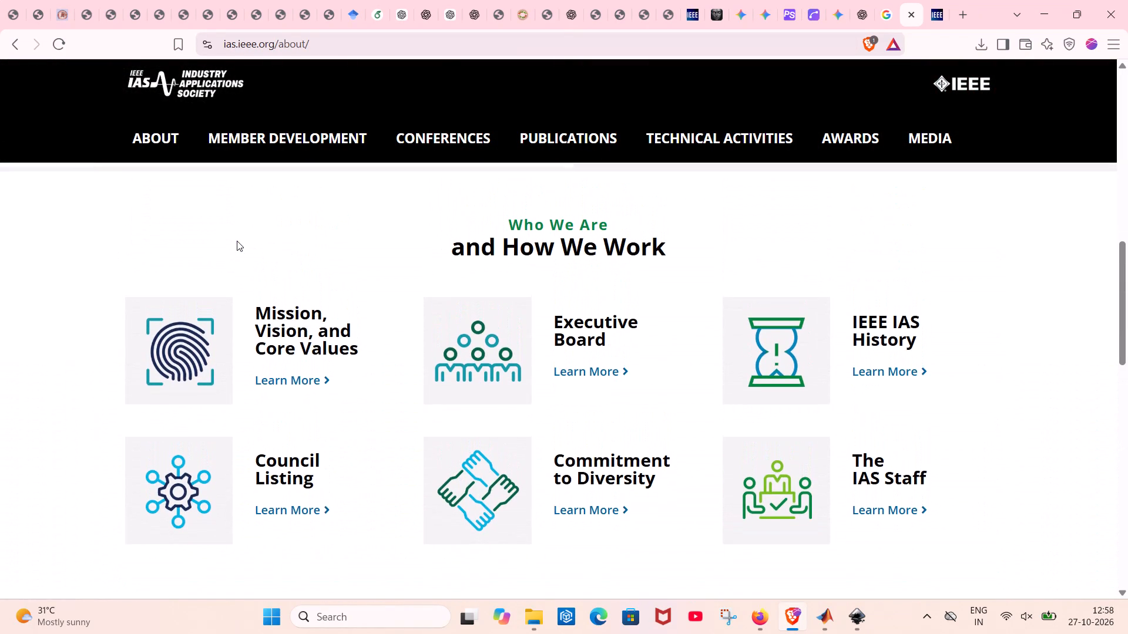
scroll(237, 241, "up", 5)
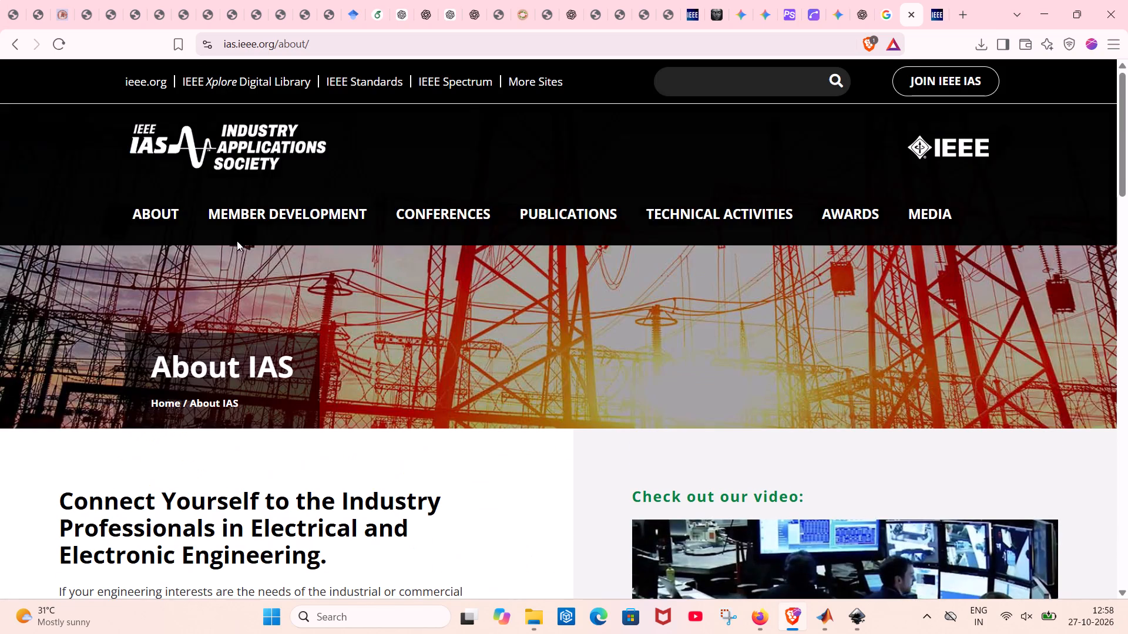
scroll(237, 241, "up", 1)
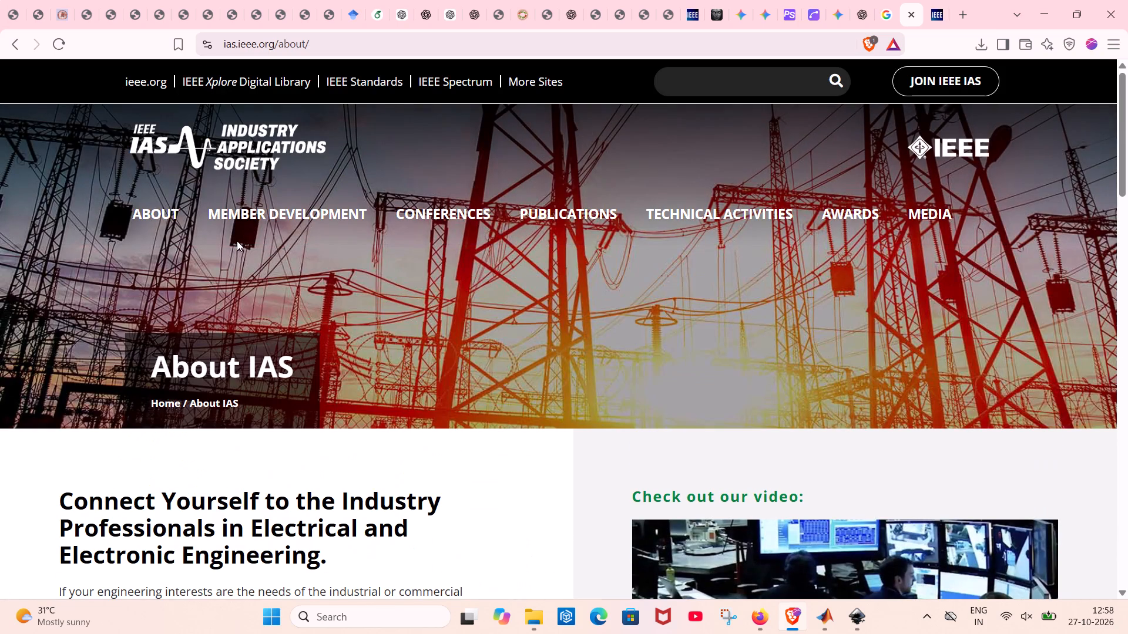
key("Print")
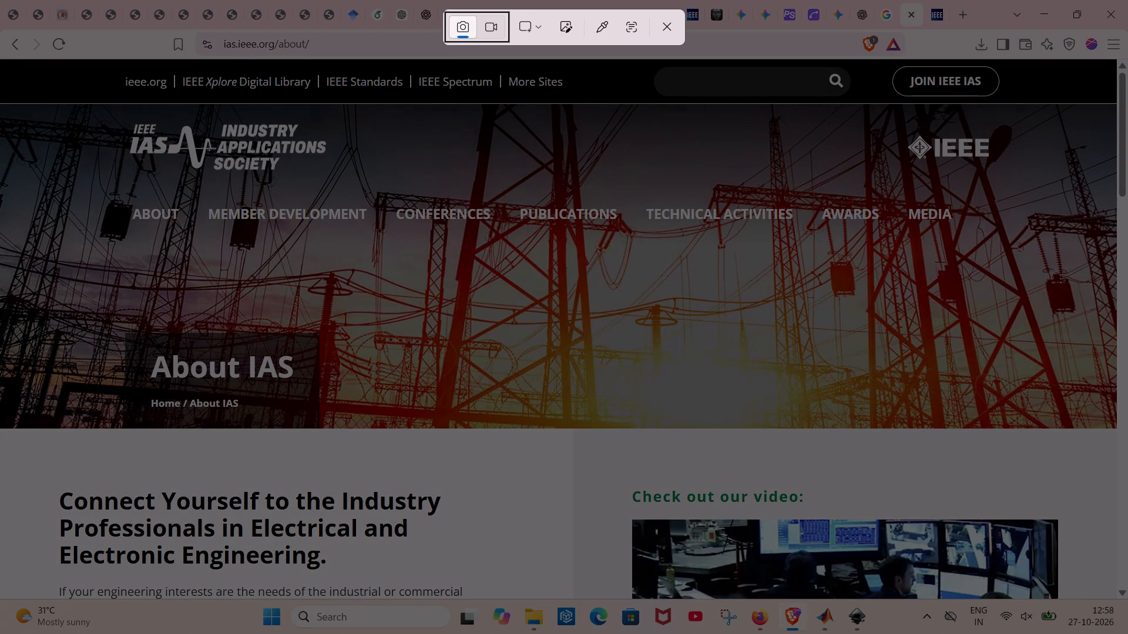
left_click_drag(109, 114, 276, 160)
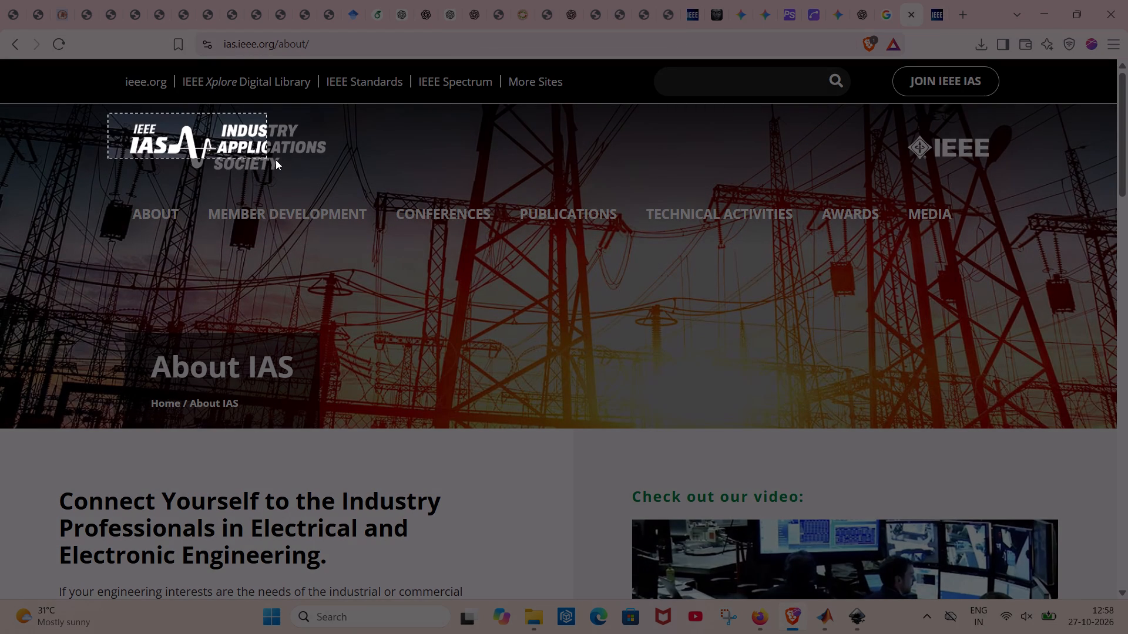
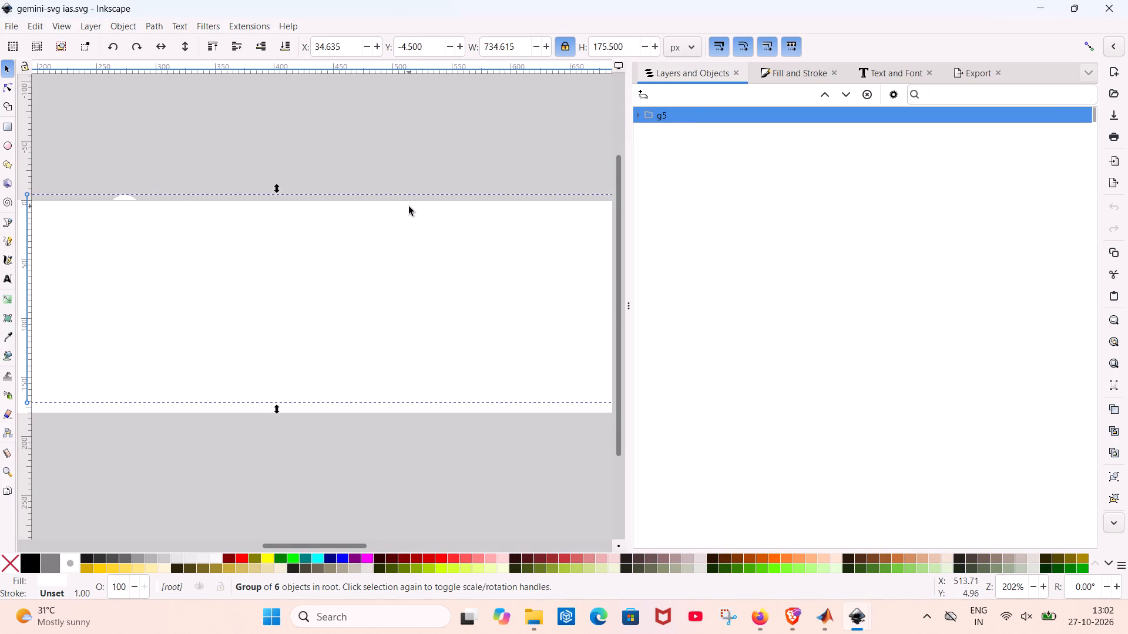
key("ctrl+c")
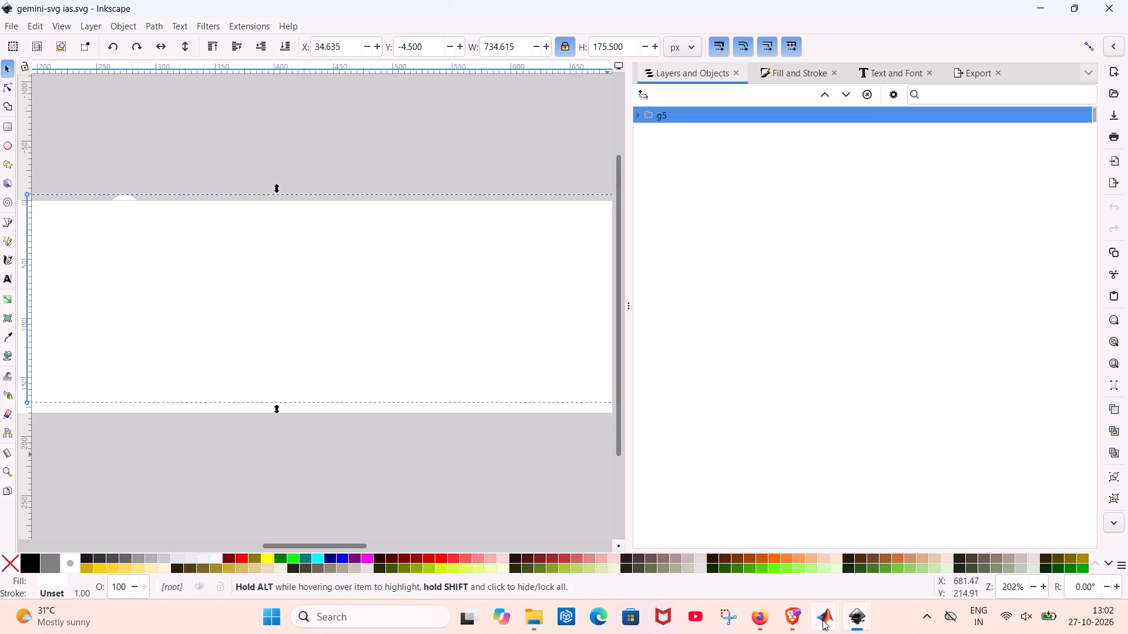
left_click(798, 537)
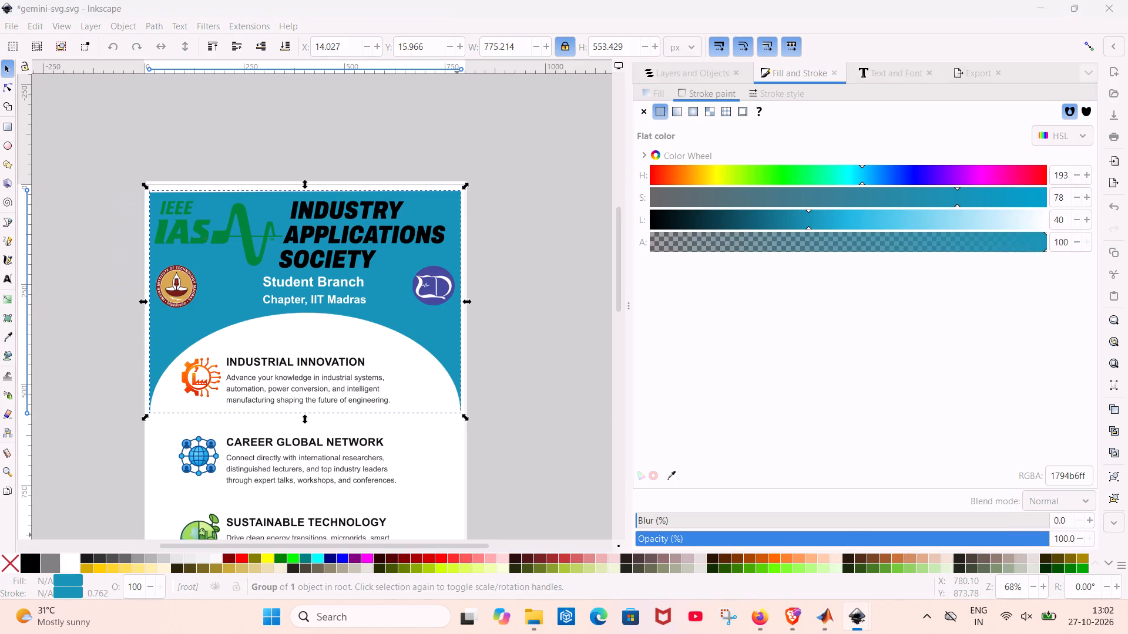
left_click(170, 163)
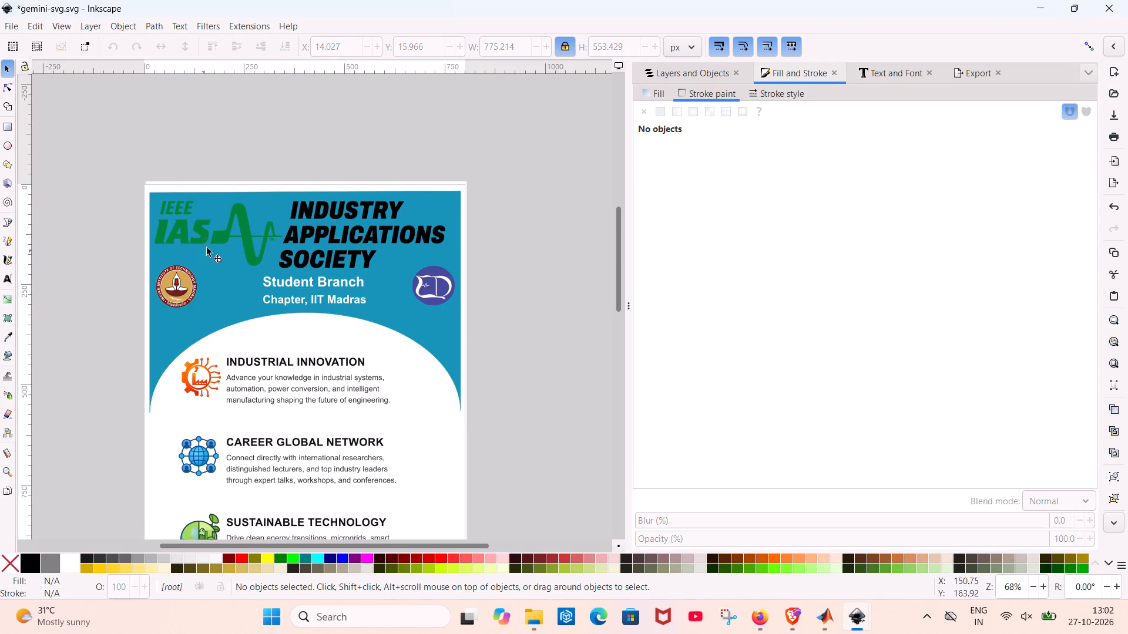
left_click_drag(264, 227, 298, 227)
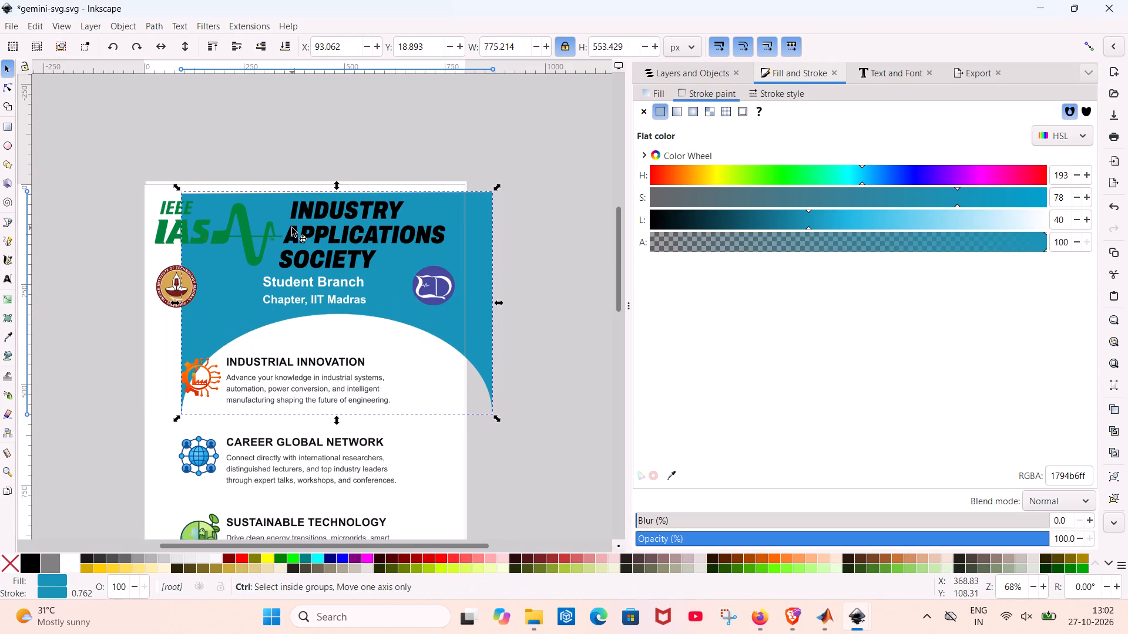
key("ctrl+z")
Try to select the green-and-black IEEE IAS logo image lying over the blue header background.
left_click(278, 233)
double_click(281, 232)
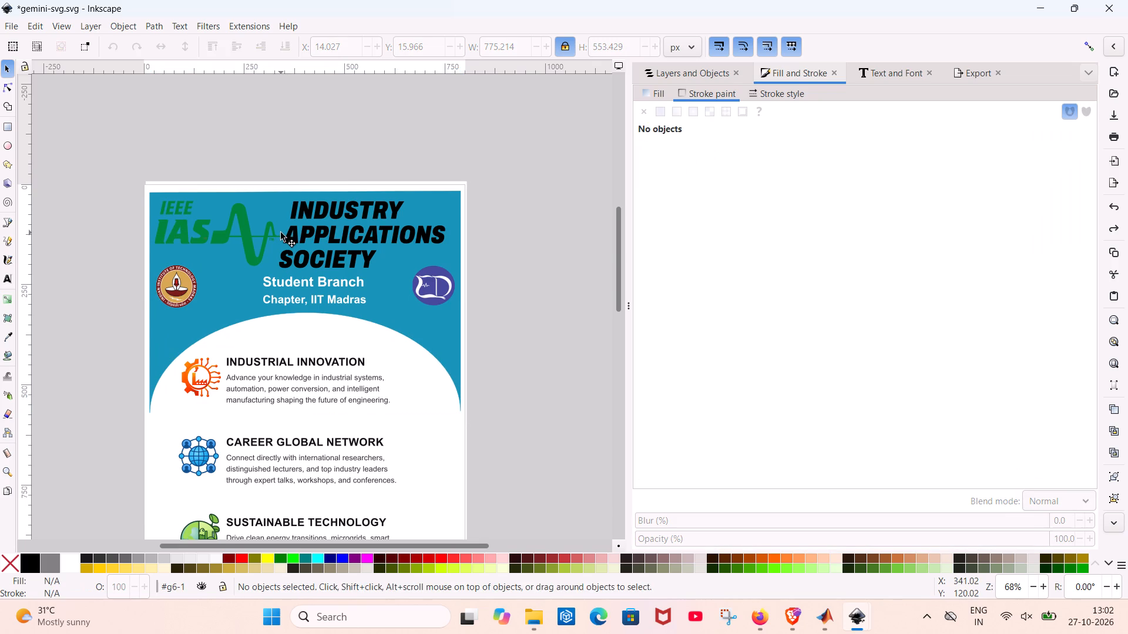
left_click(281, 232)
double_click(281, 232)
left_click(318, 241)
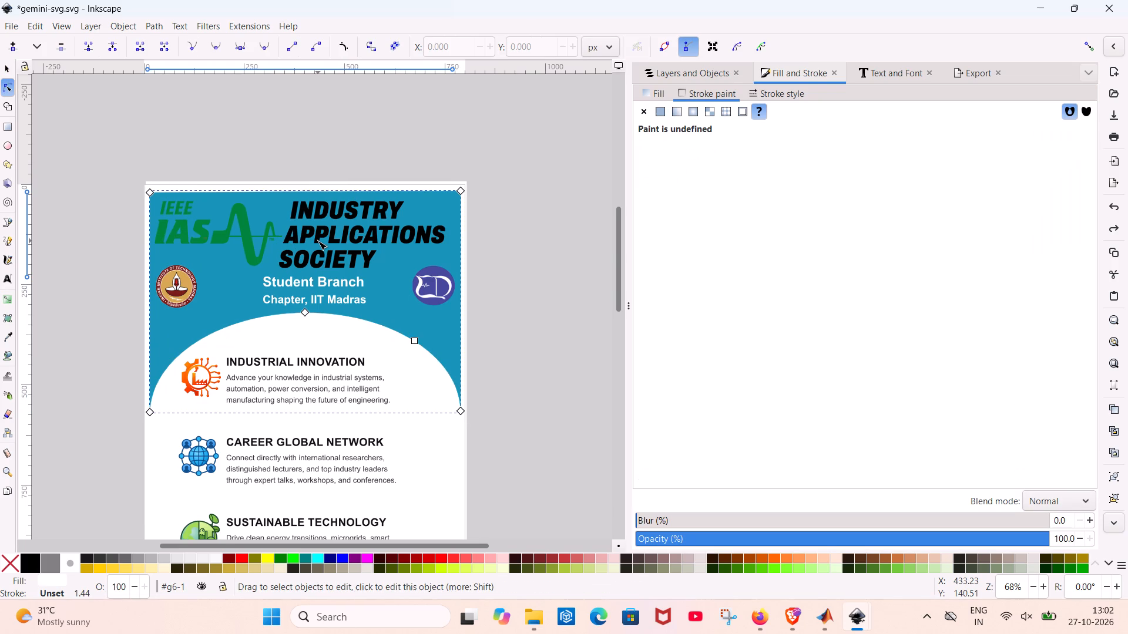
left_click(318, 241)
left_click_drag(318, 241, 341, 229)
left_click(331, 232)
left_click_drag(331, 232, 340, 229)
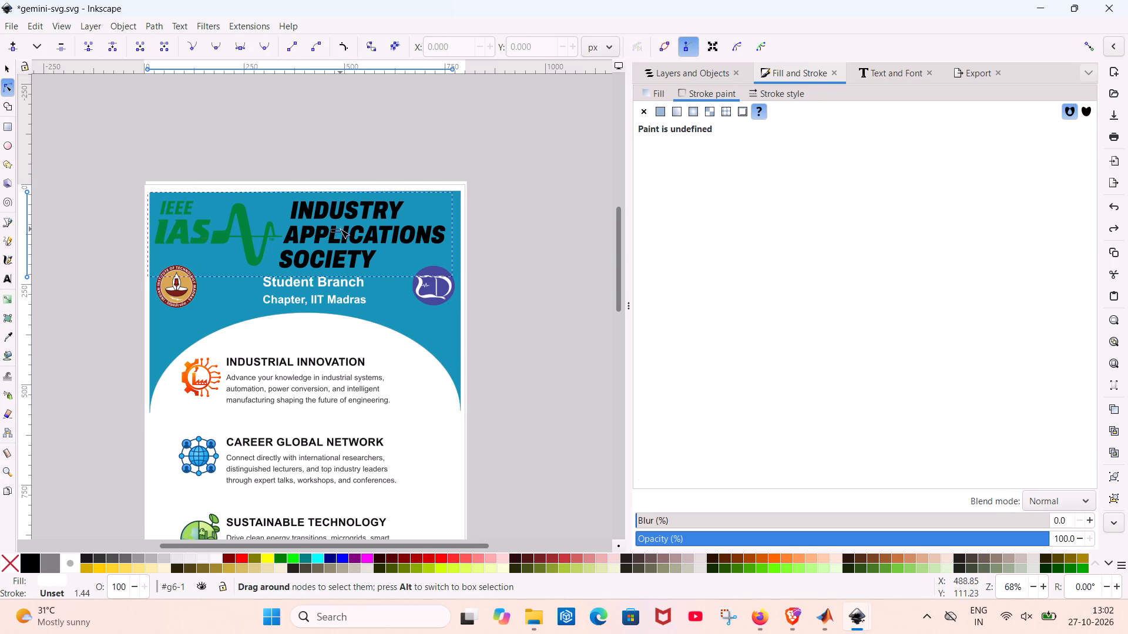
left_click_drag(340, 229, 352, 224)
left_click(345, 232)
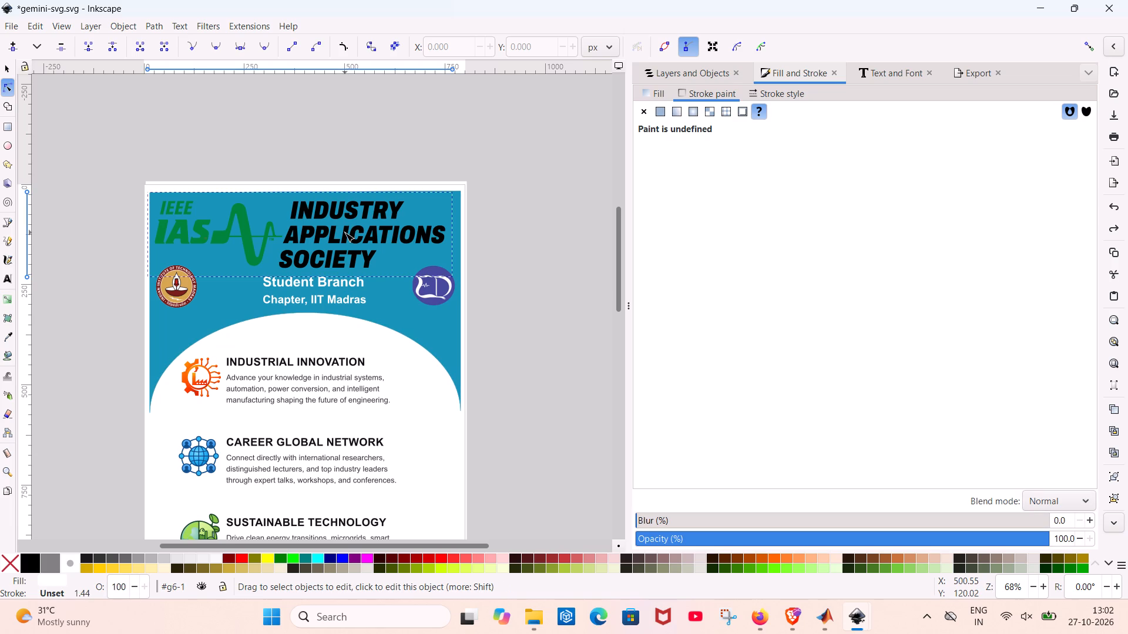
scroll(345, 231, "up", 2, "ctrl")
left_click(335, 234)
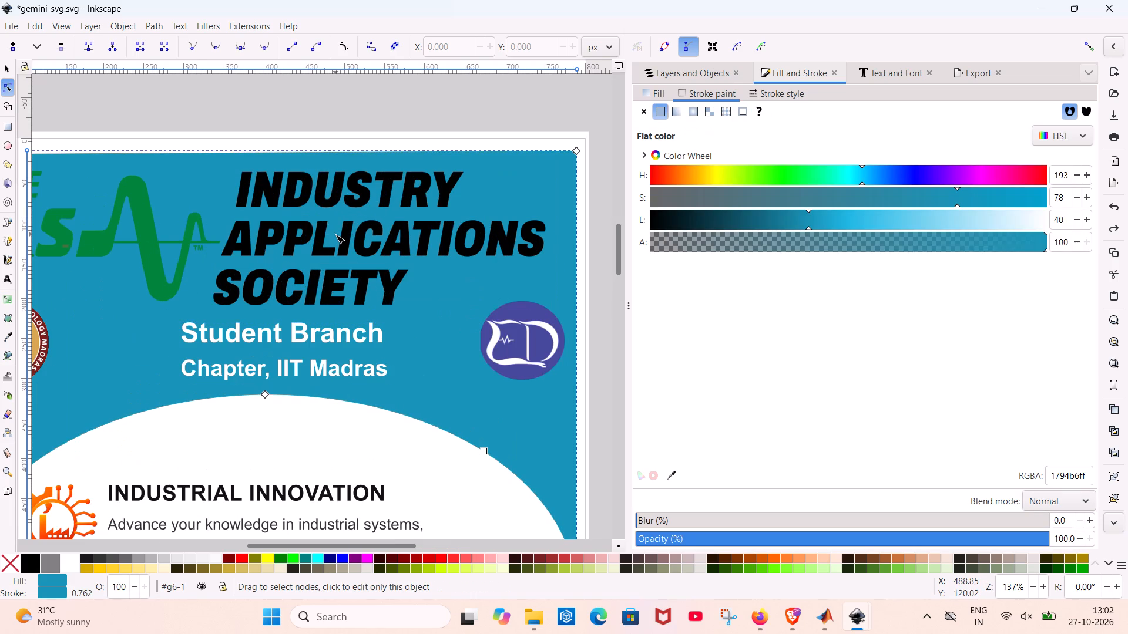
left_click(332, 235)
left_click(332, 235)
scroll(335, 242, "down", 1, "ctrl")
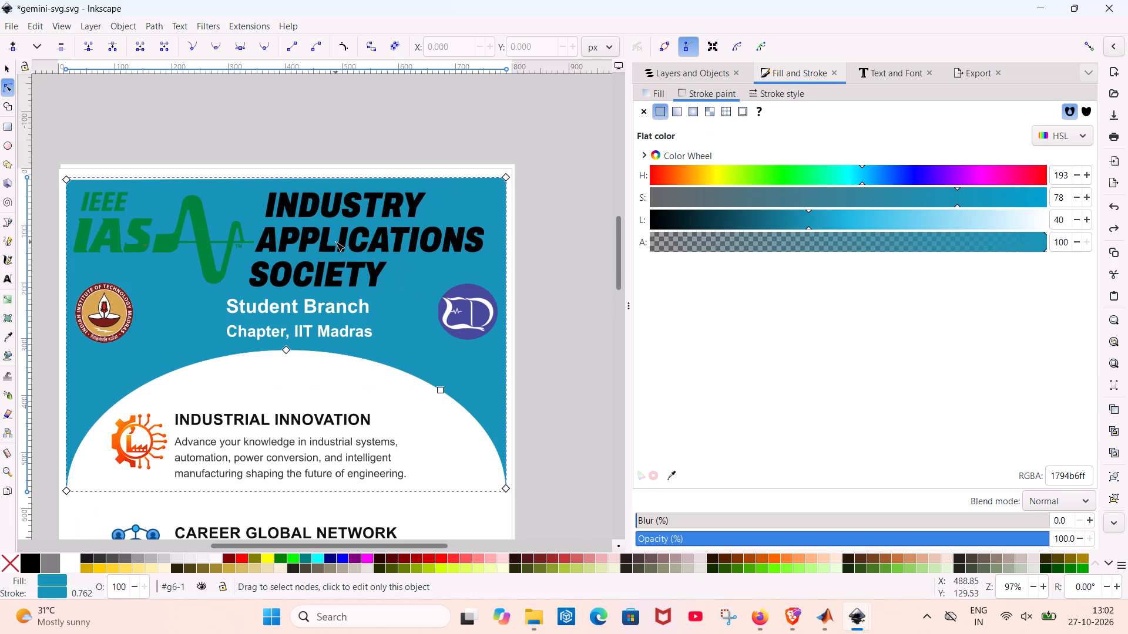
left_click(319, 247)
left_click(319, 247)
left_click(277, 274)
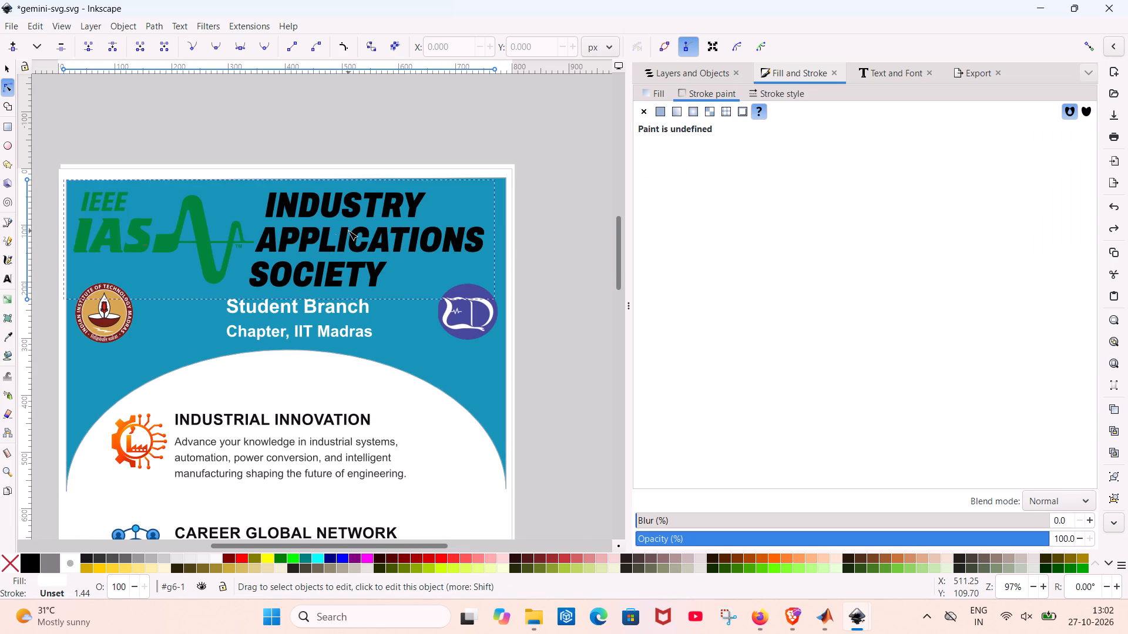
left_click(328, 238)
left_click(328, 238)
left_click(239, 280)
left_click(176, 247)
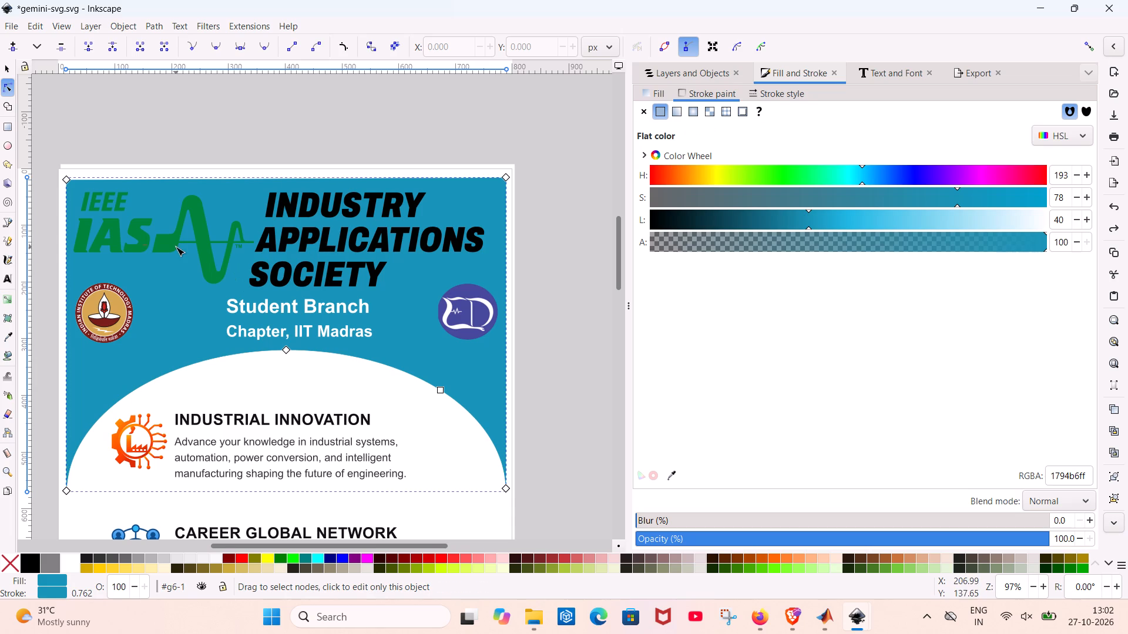
Move the green-and-black IEEE IAS logo image off the header onto the empty canvas beside the poster, at about X 964, Y -117 px.
left_click(1, 62)
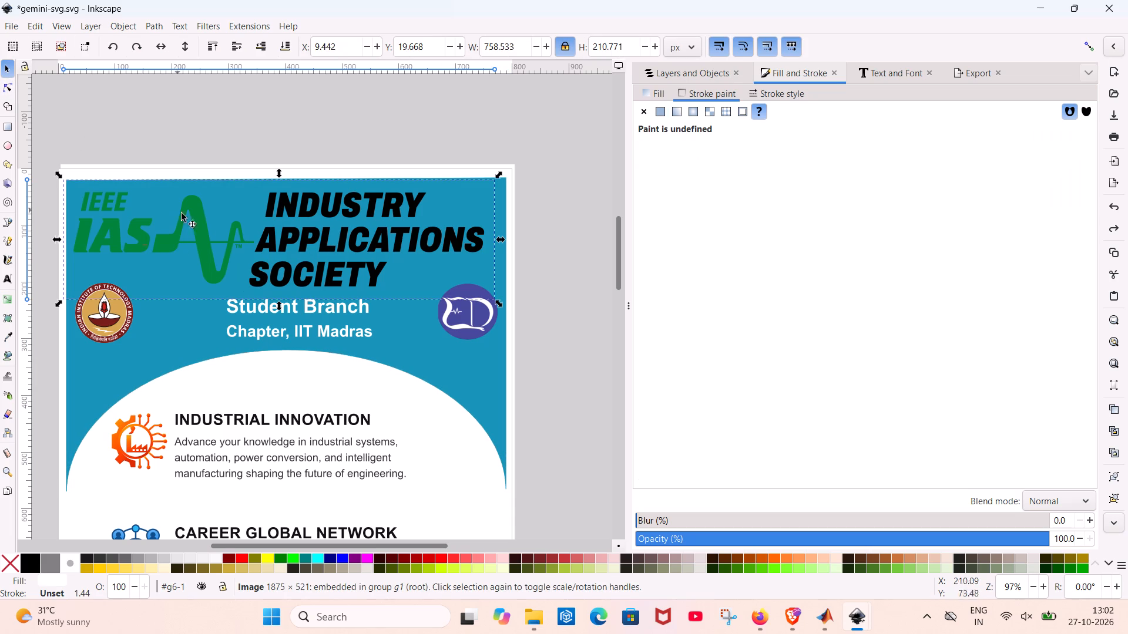
left_click(199, 218)
left_click_drag(200, 220, 486, 129)
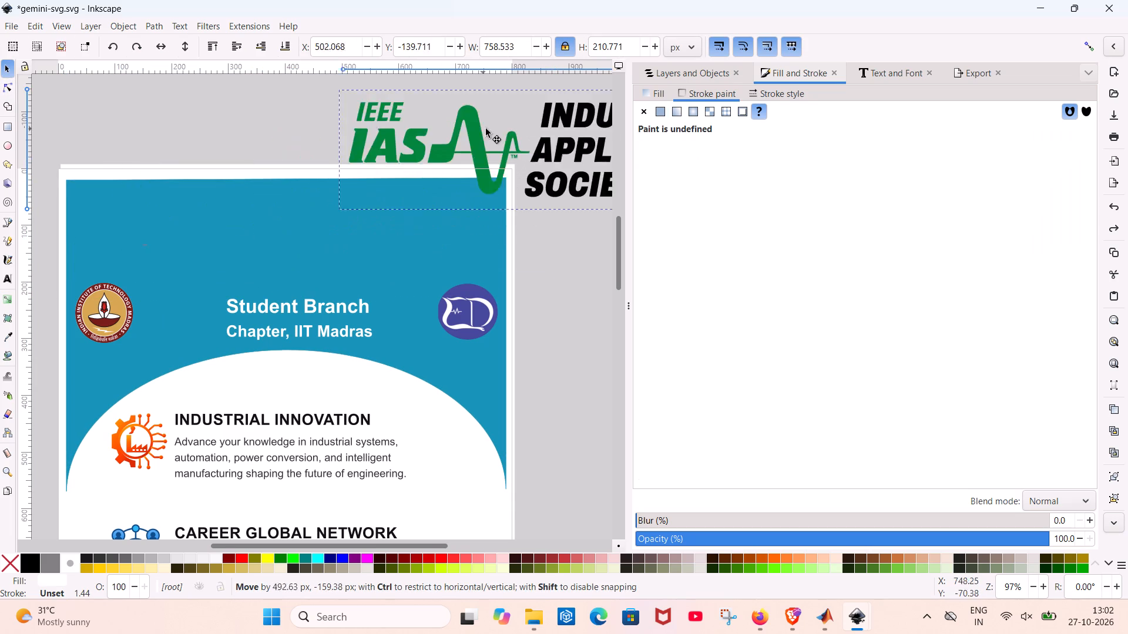
left_click_drag(486, 129, 676, 141)
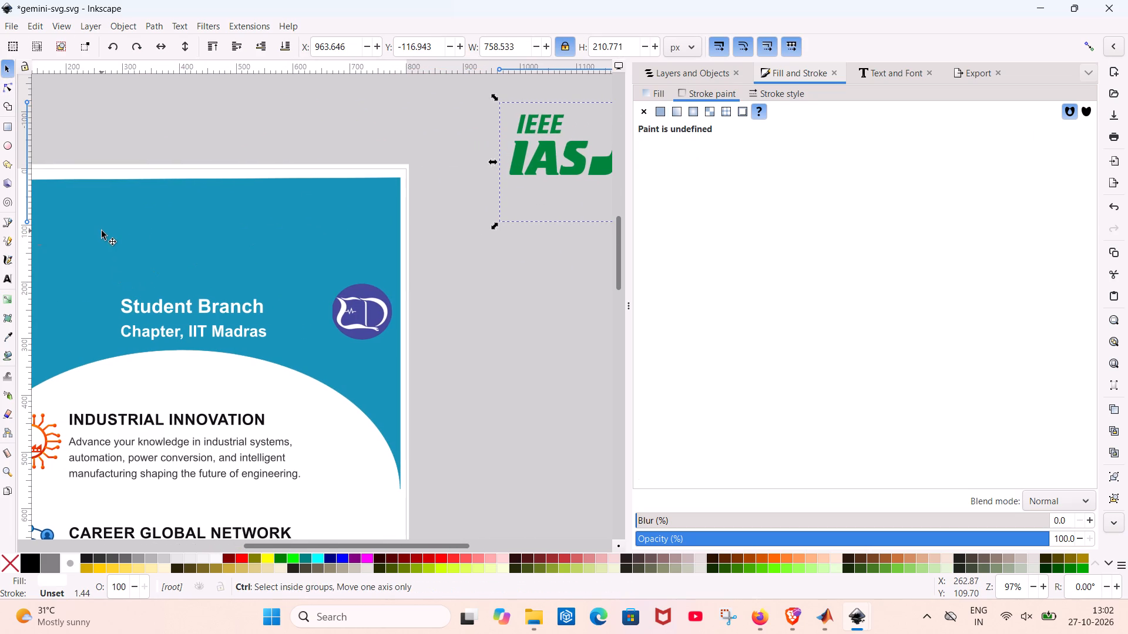
Paste the copied white IEEE IAS logo and place it across the top of the blue header at about X 35, Y 21 px.
key("ctrl+v")
left_click_drag(174, 205, 194, 201)
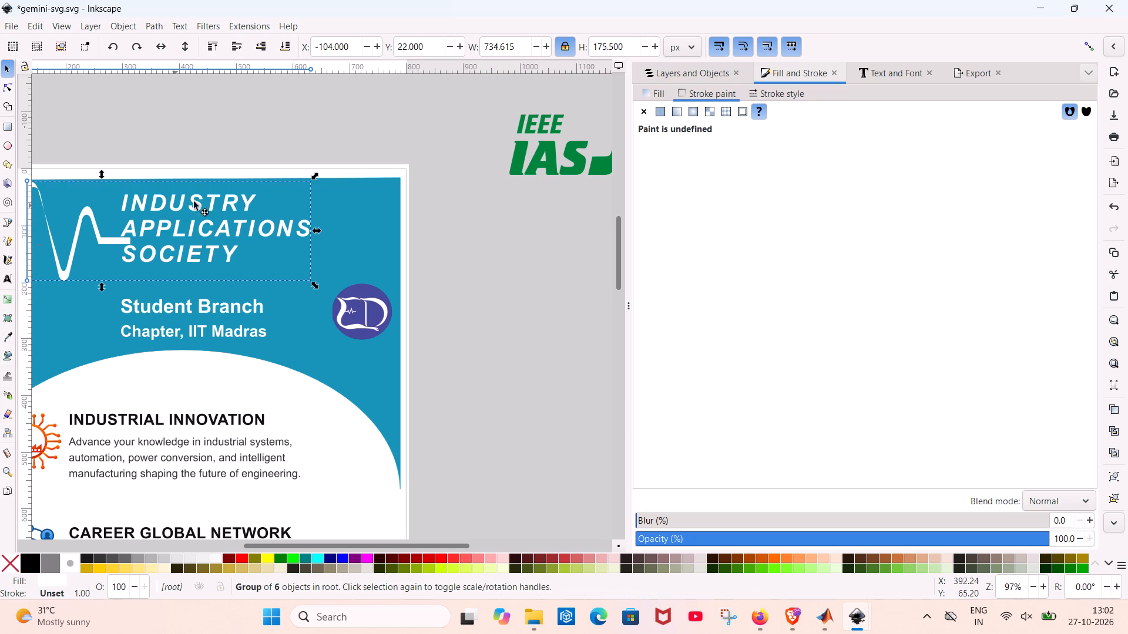
left_click_drag(194, 201, 260, 204)
scroll(257, 205, "down", 1, "ctrl")
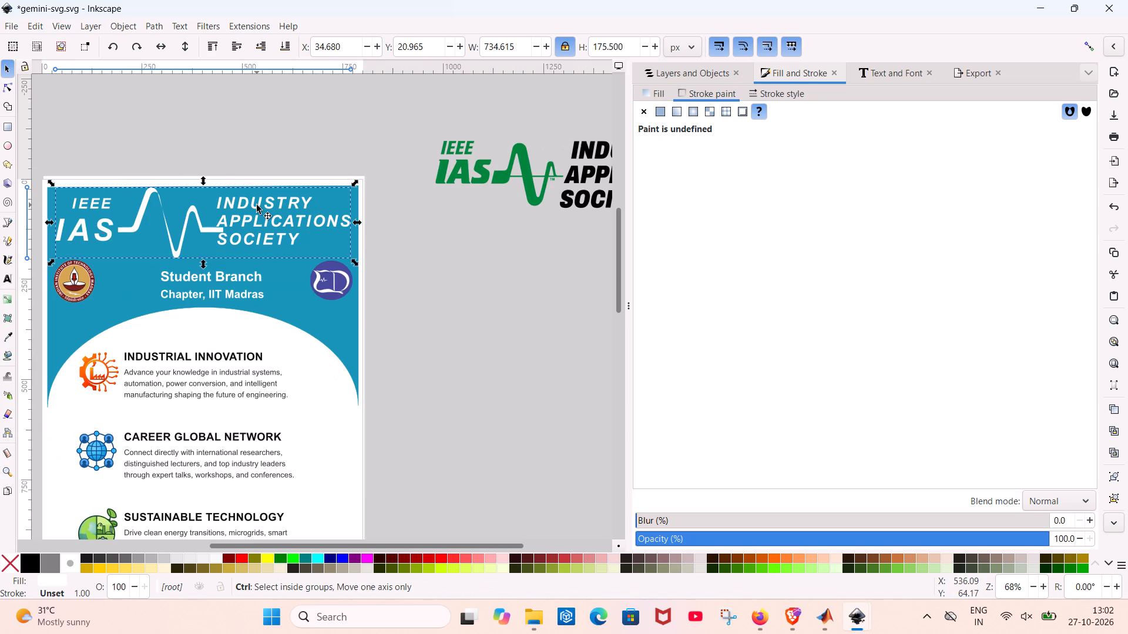
scroll(249, 208, "down", 1, "ctrl")
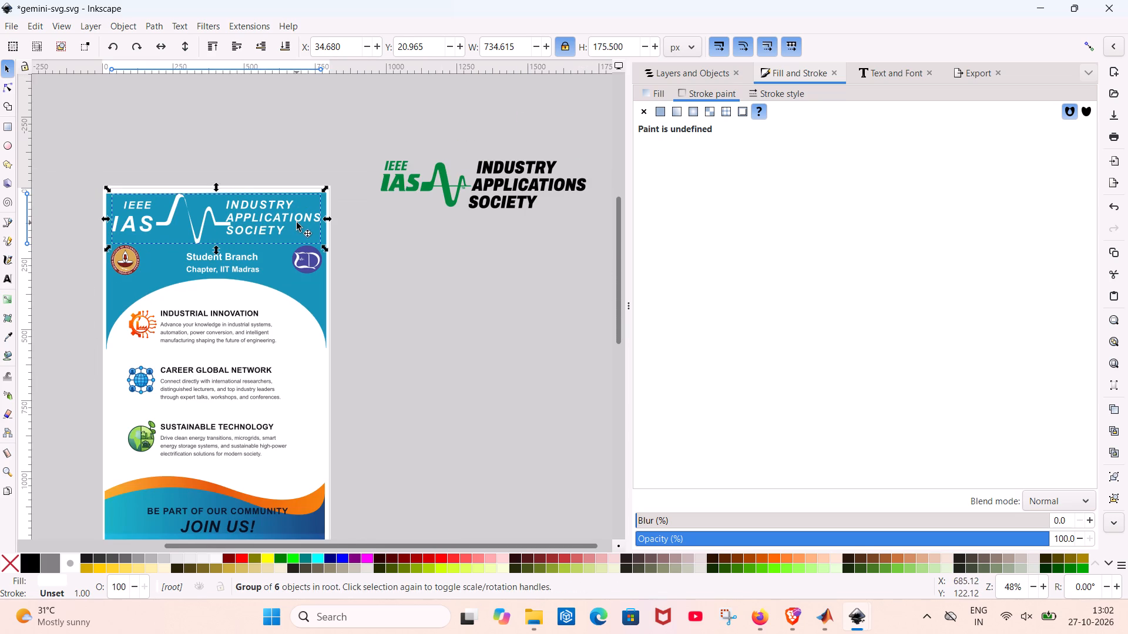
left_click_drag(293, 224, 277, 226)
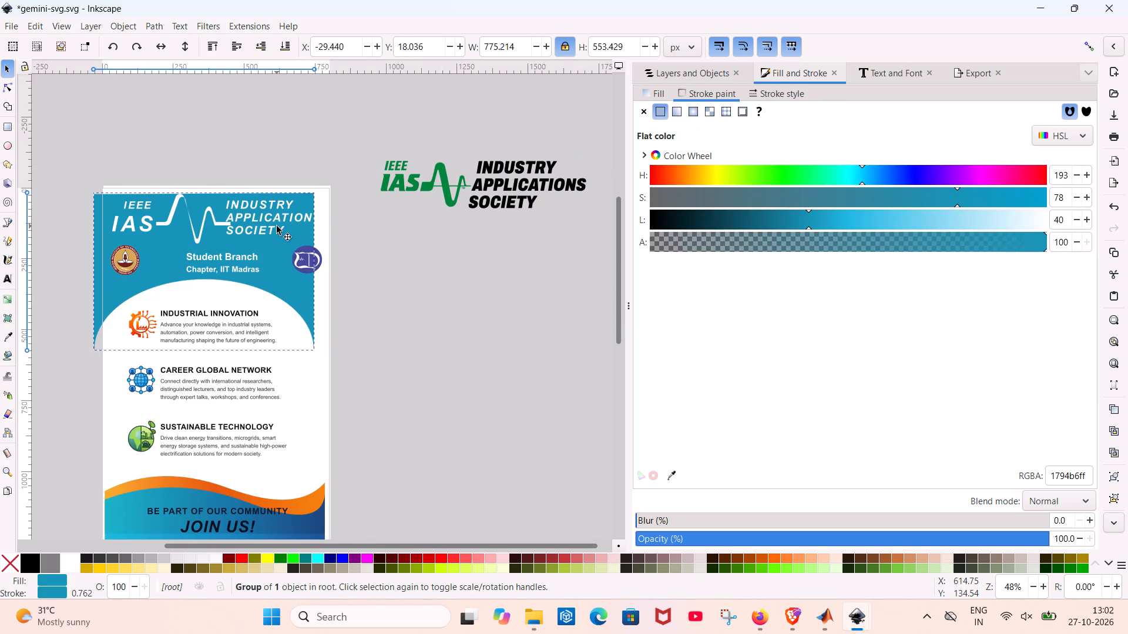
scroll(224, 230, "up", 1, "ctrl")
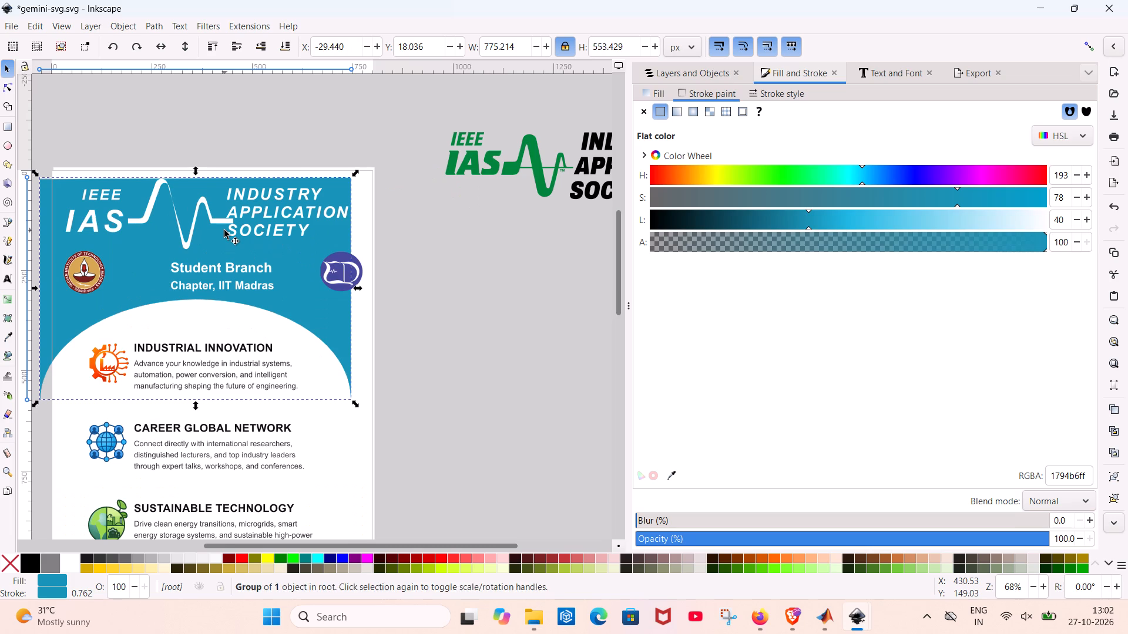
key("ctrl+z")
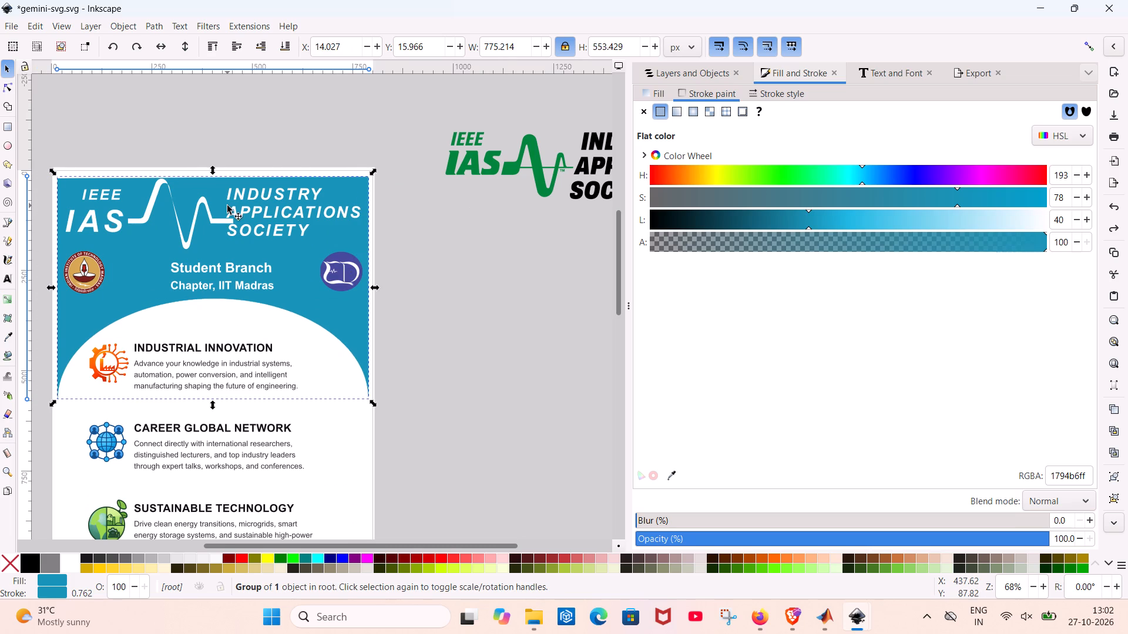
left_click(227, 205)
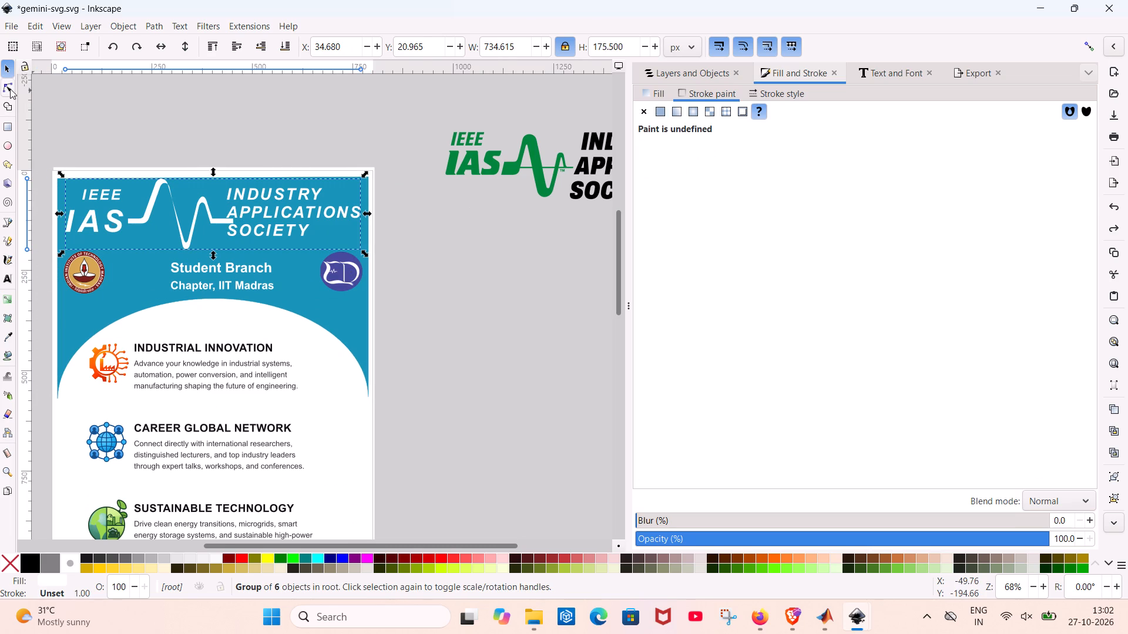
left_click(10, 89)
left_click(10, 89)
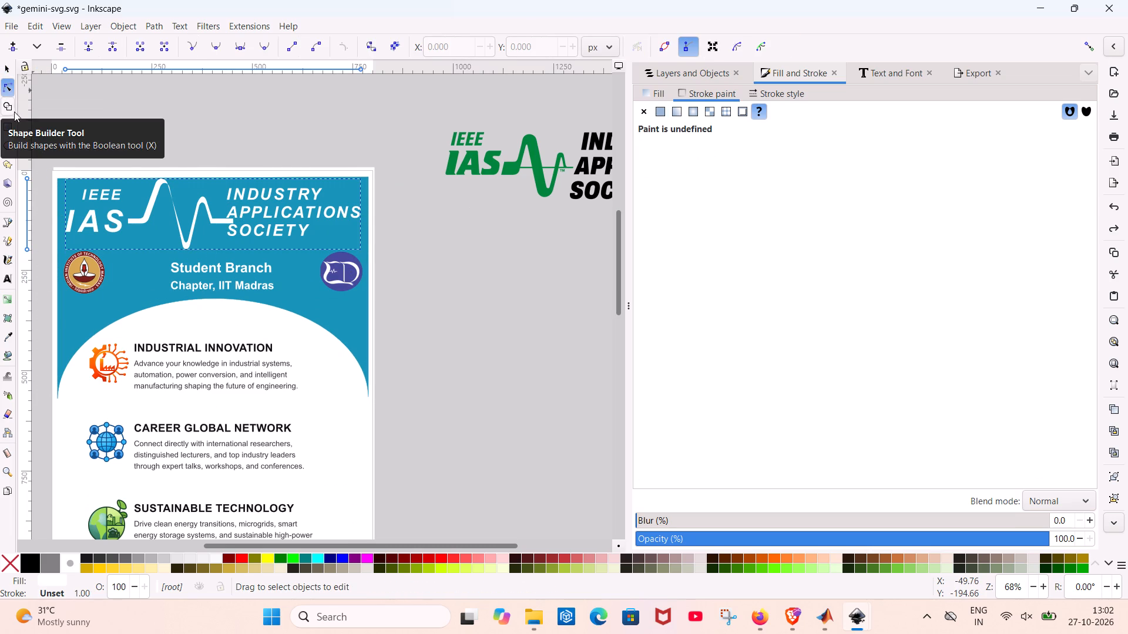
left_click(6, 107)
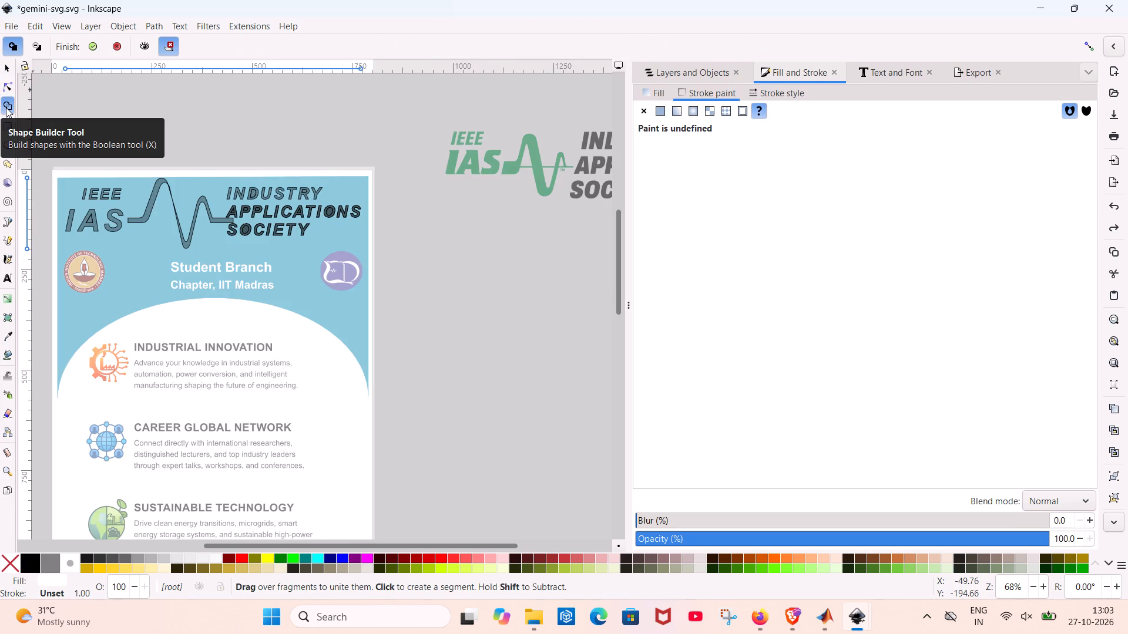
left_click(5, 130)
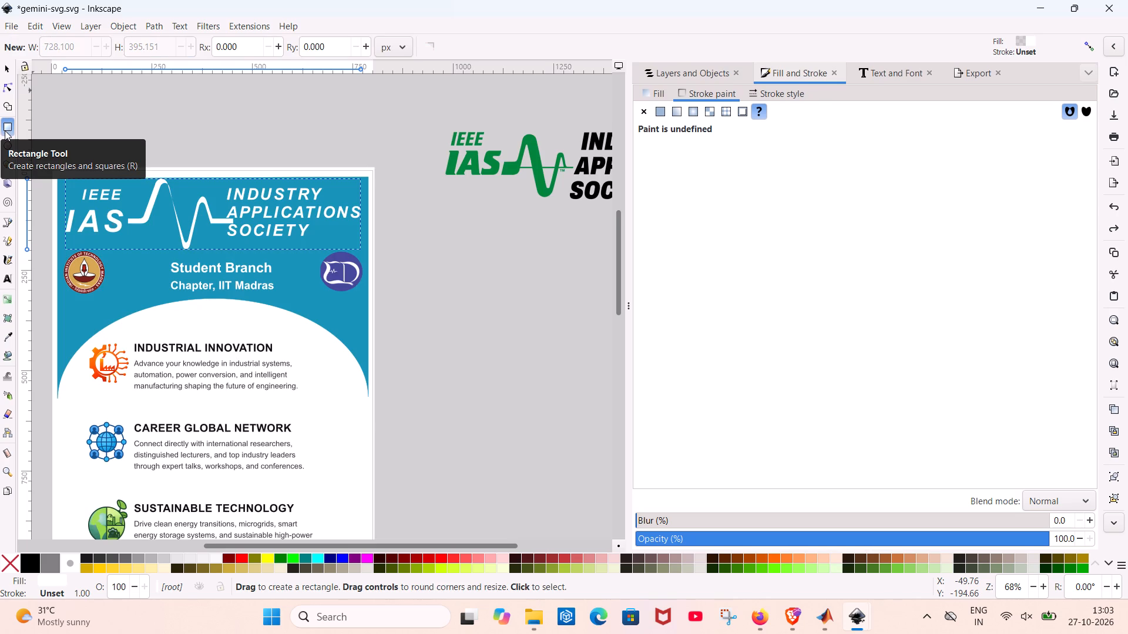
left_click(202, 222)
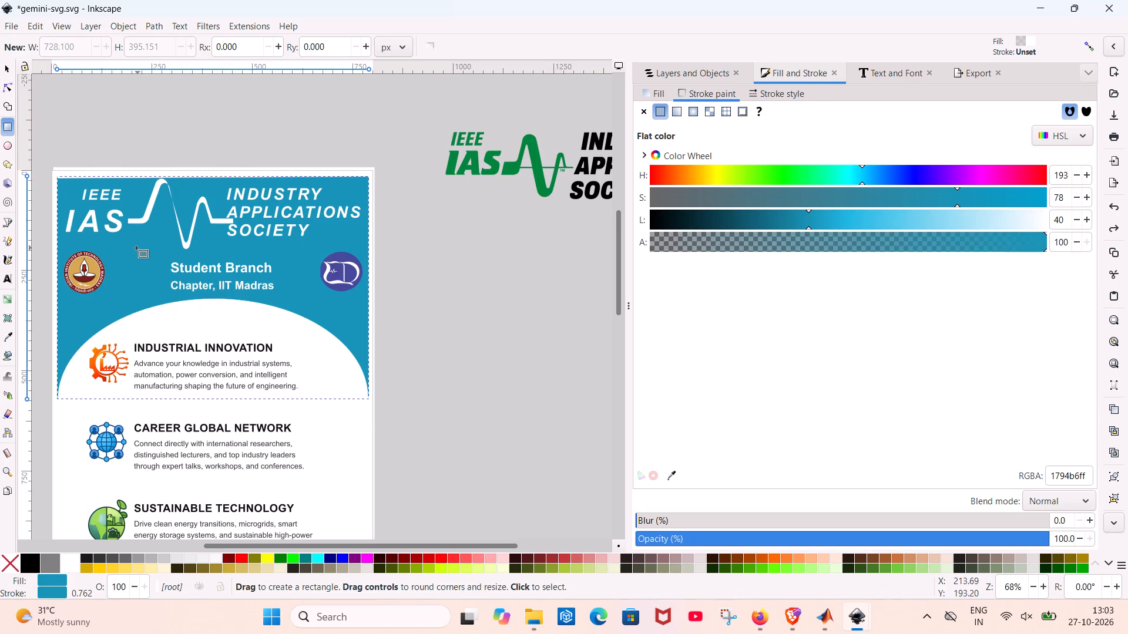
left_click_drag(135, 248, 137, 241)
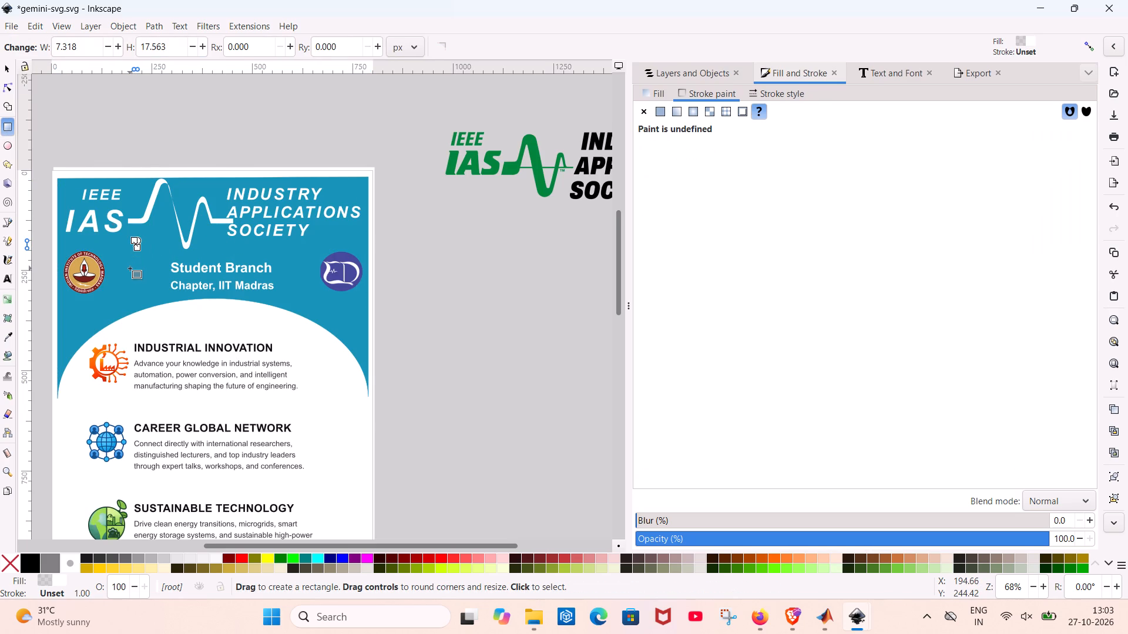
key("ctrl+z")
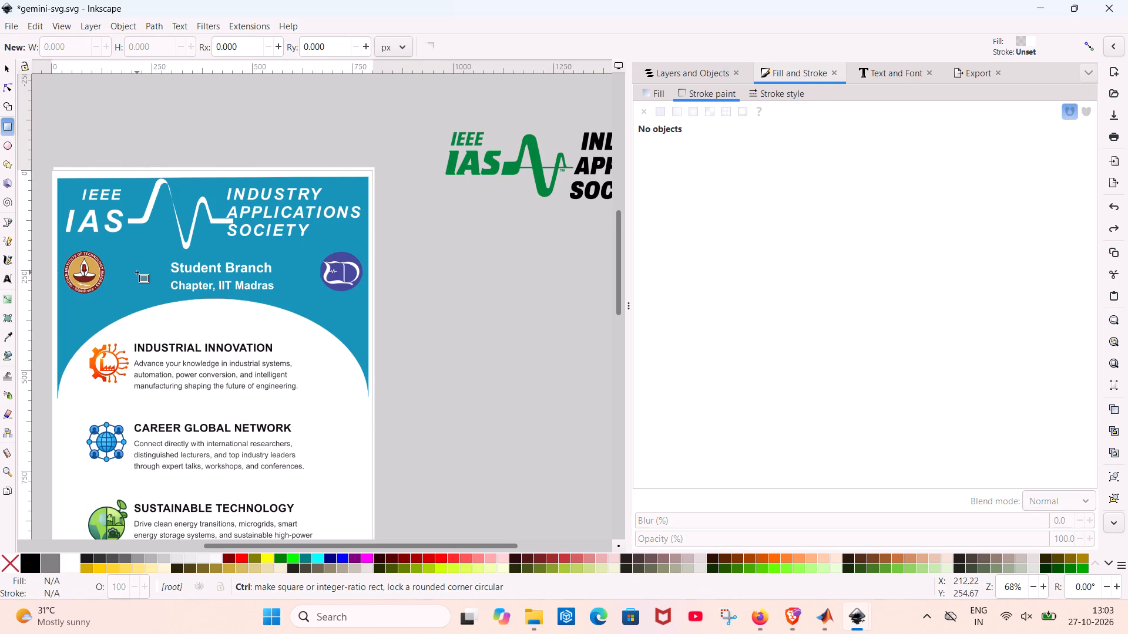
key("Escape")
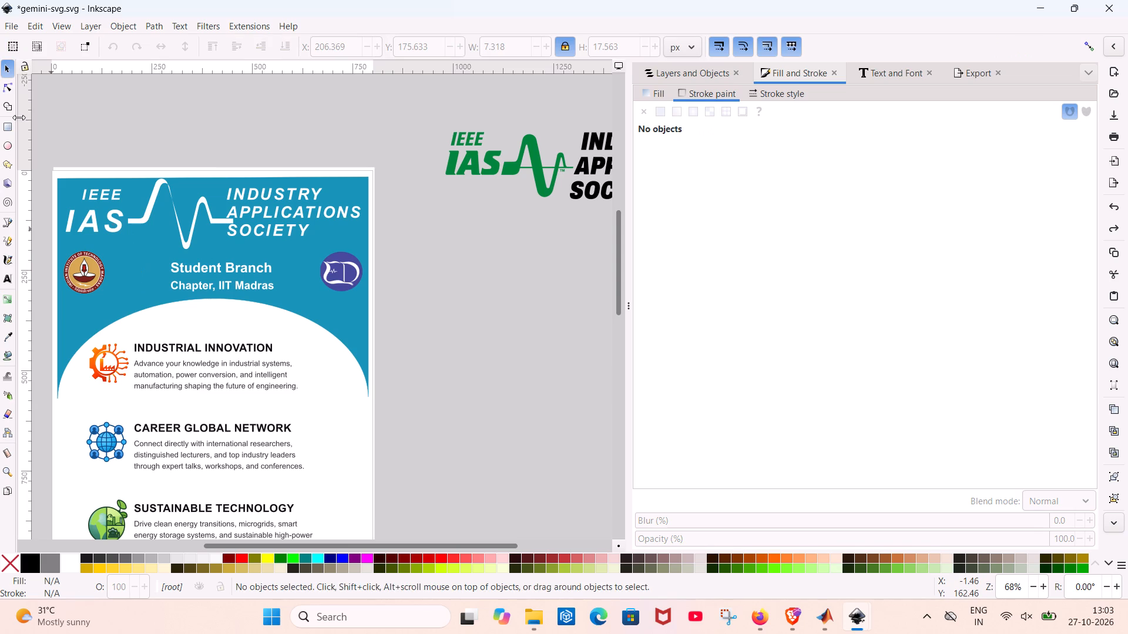
Nudge the blue header background slightly right and up, to about X 17, Y 9 px.
left_click(119, 249)
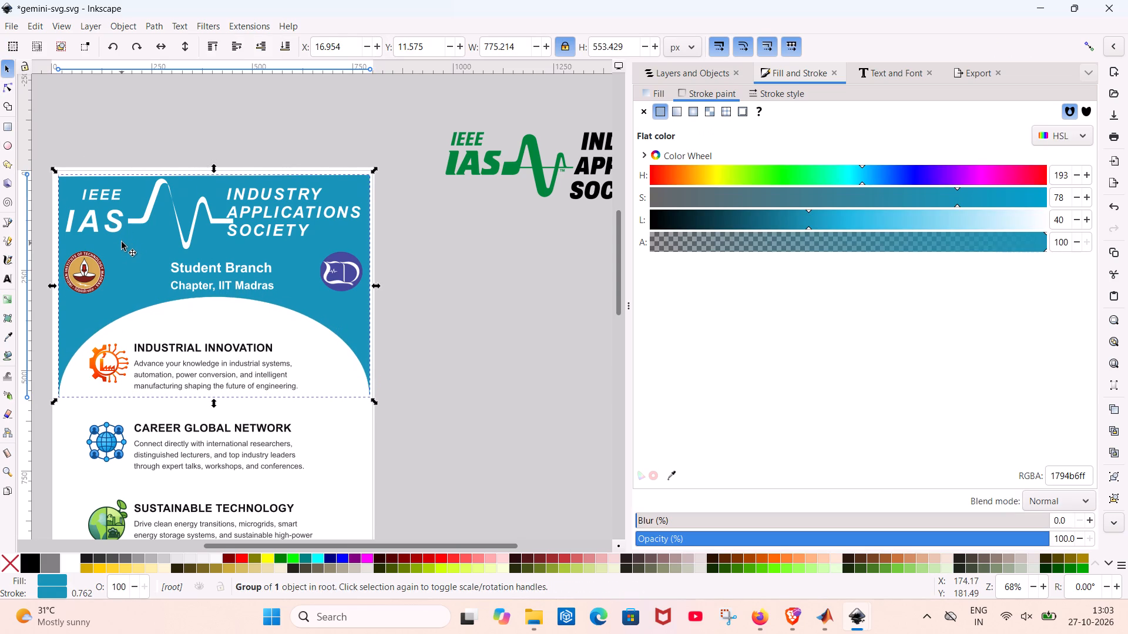
left_click(122, 249)
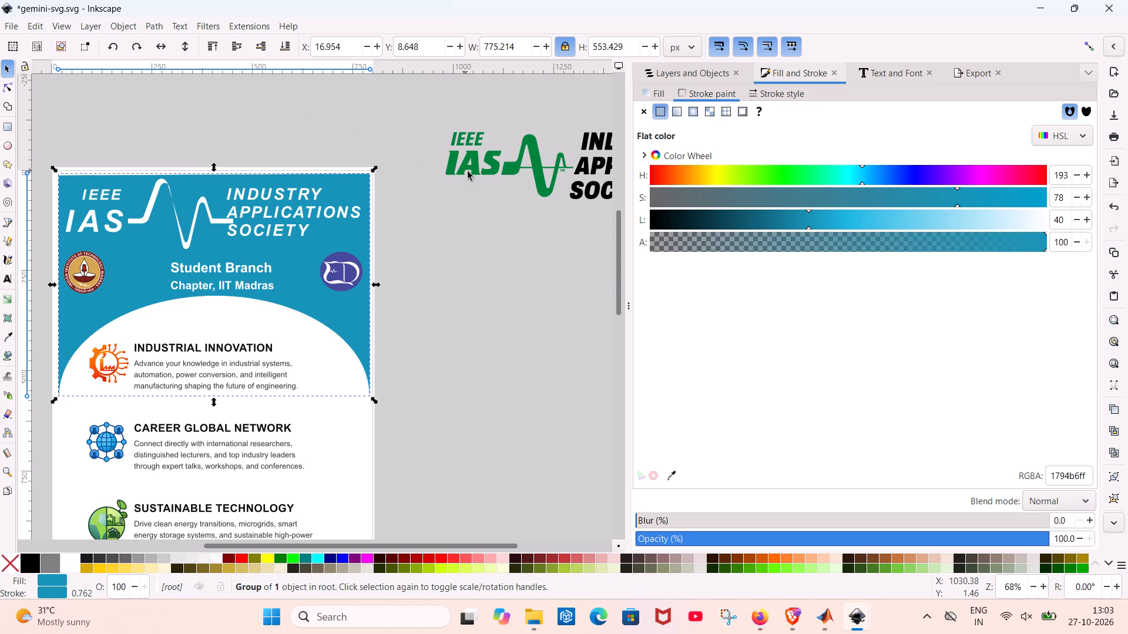
Delete the white IEEE IAS logo from the blue header.
left_click(474, 170)
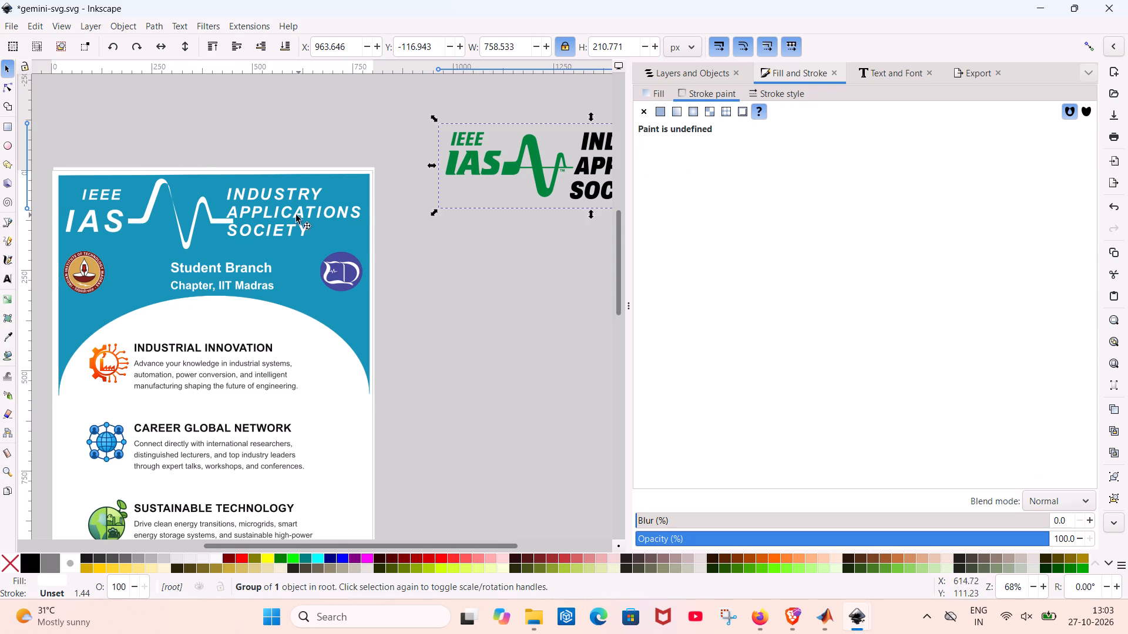
left_click(282, 215)
key("Delete")
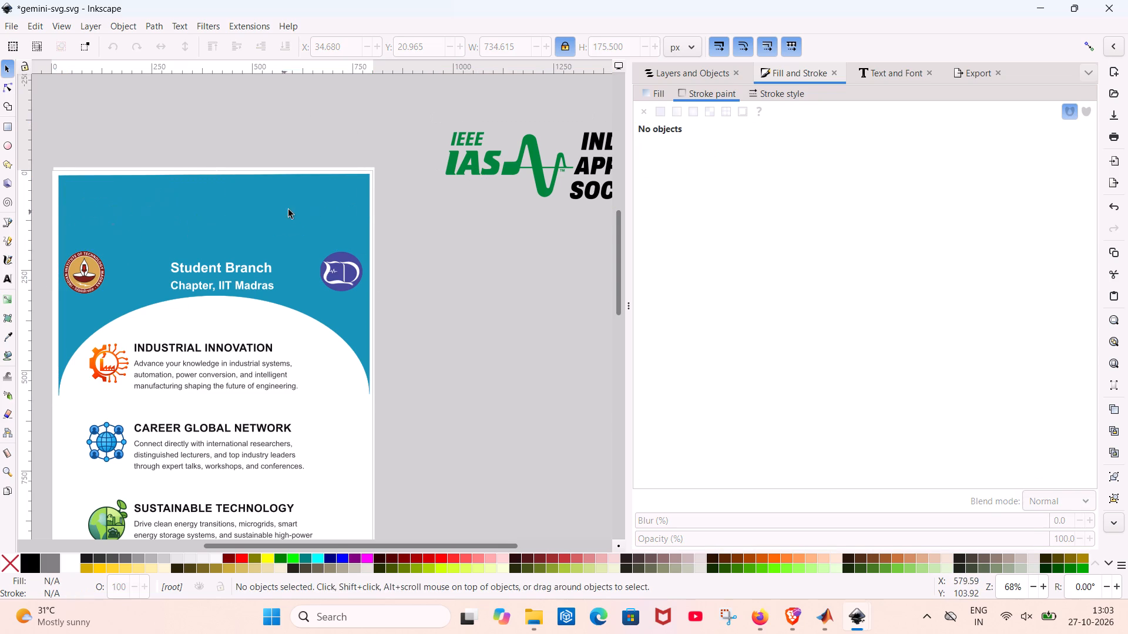
Move the green-and-black IEEE IAS logo back onto the top of the blue header, at about X 28, Y 9 px.
left_click_drag(502, 173, 104, 232)
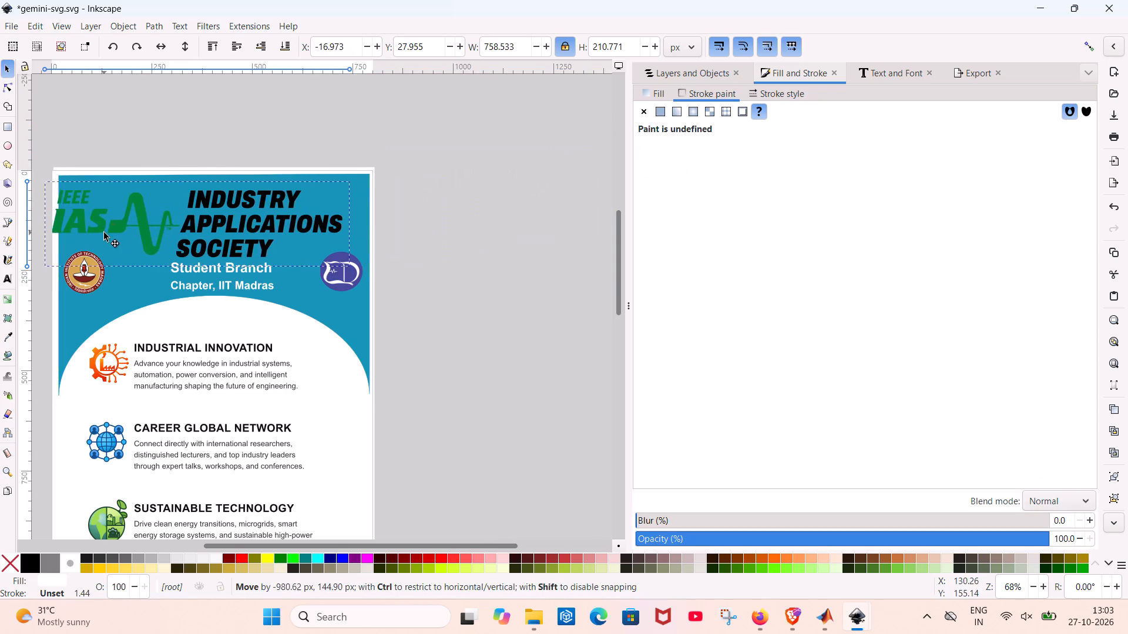
left_click_drag(104, 232, 123, 228)
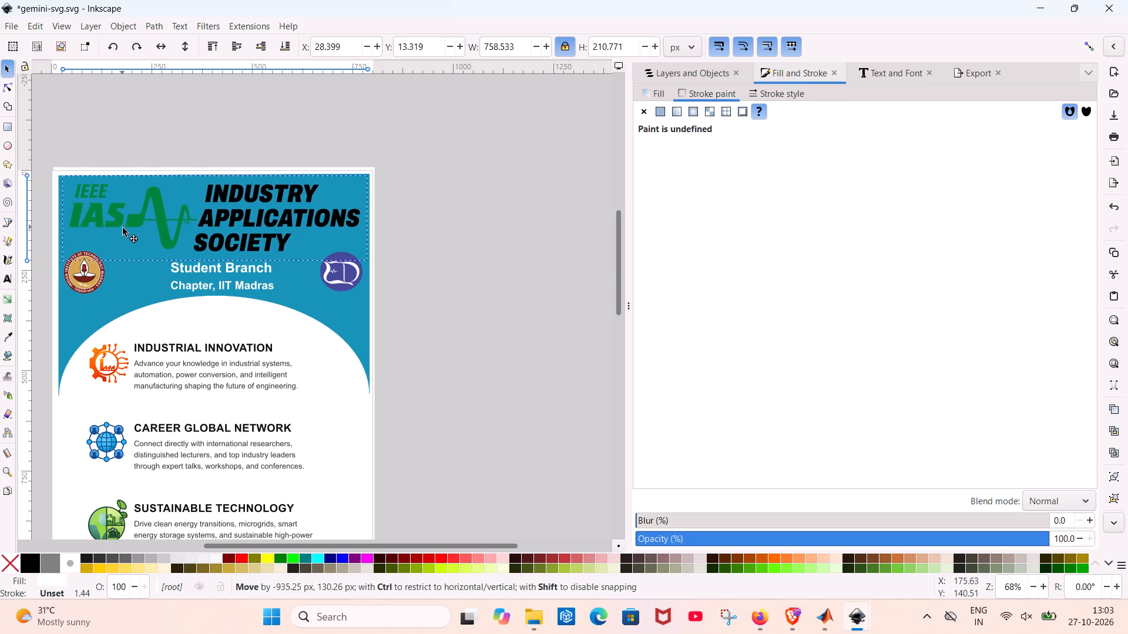
left_click_drag(123, 228, 122, 225)
left_click(421, 227)
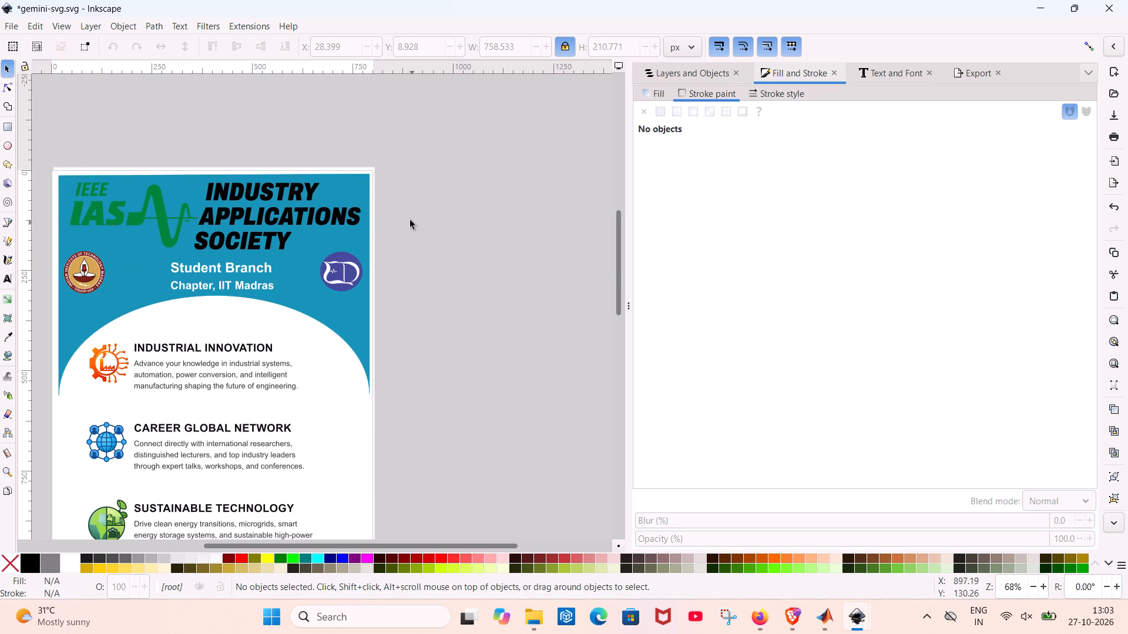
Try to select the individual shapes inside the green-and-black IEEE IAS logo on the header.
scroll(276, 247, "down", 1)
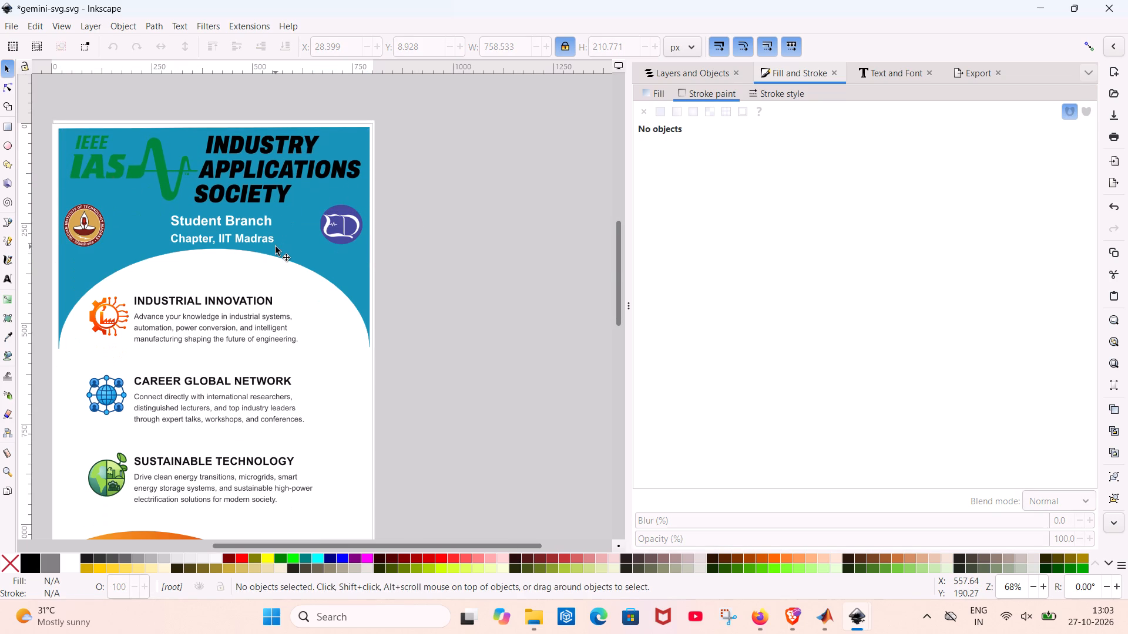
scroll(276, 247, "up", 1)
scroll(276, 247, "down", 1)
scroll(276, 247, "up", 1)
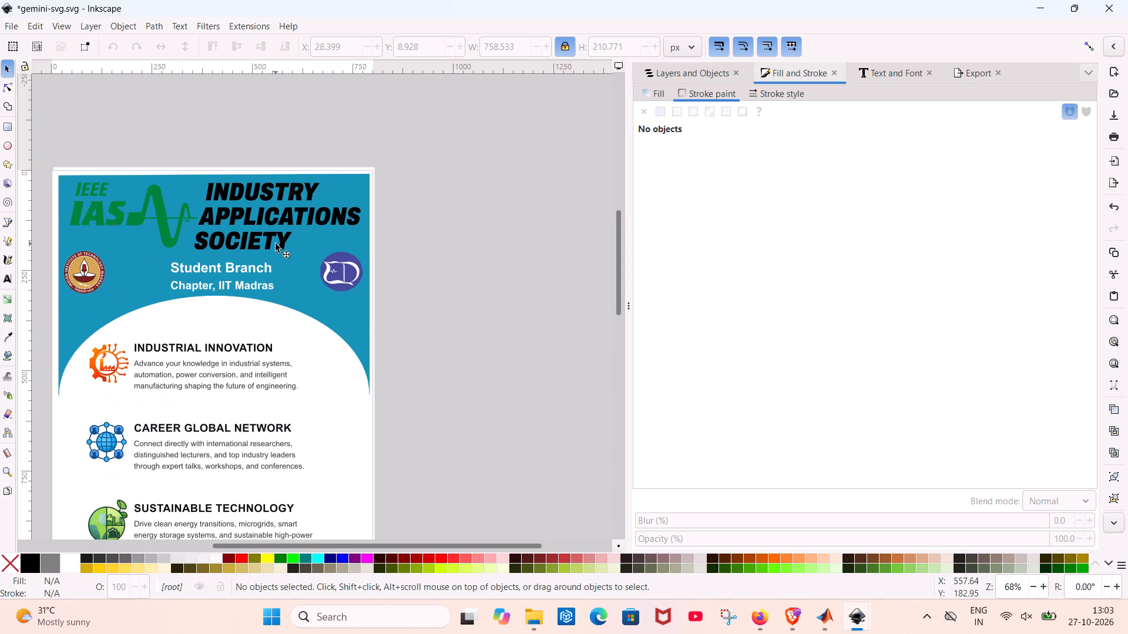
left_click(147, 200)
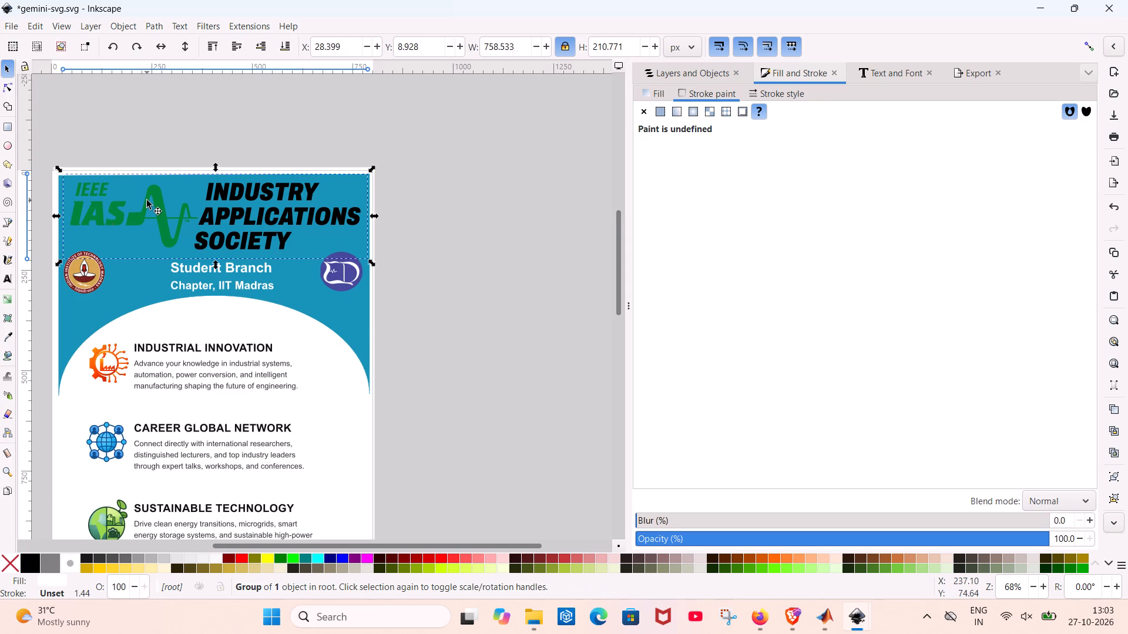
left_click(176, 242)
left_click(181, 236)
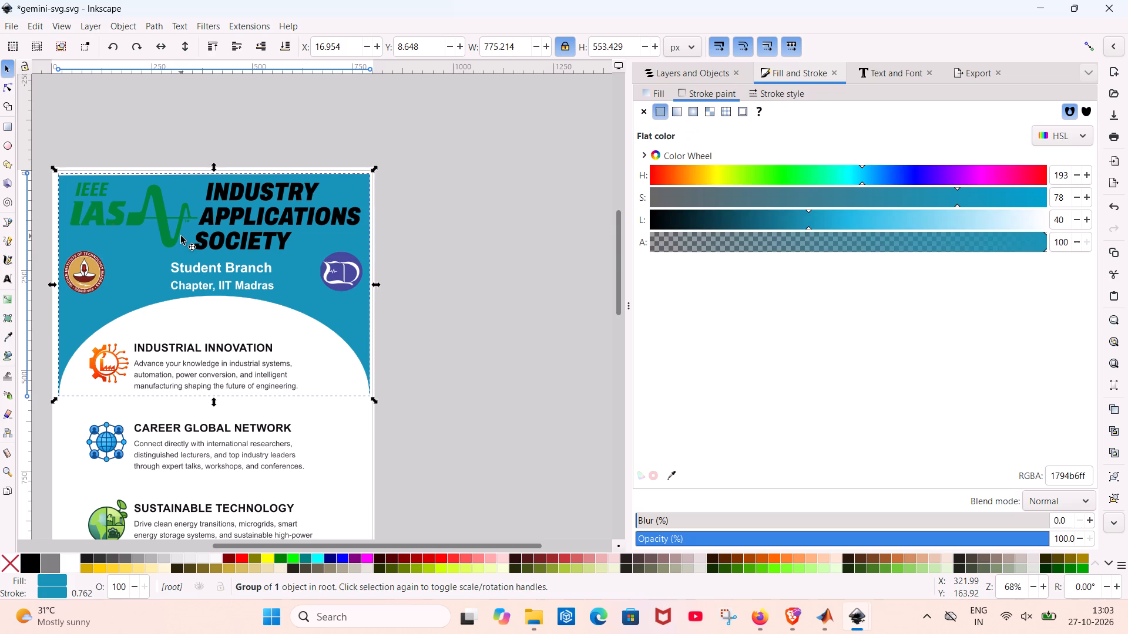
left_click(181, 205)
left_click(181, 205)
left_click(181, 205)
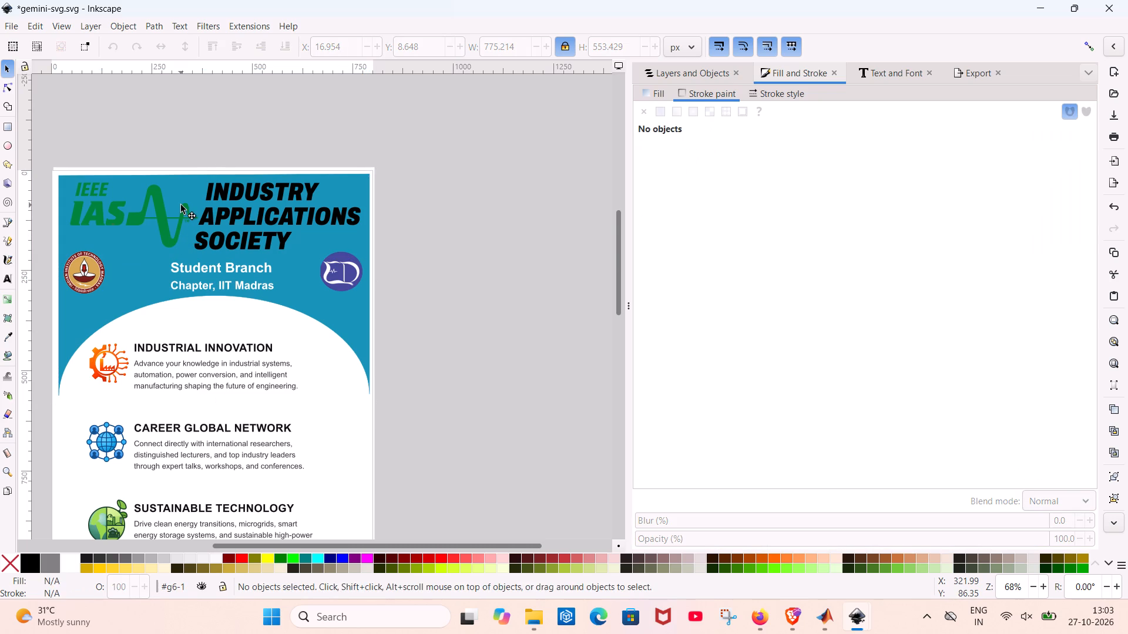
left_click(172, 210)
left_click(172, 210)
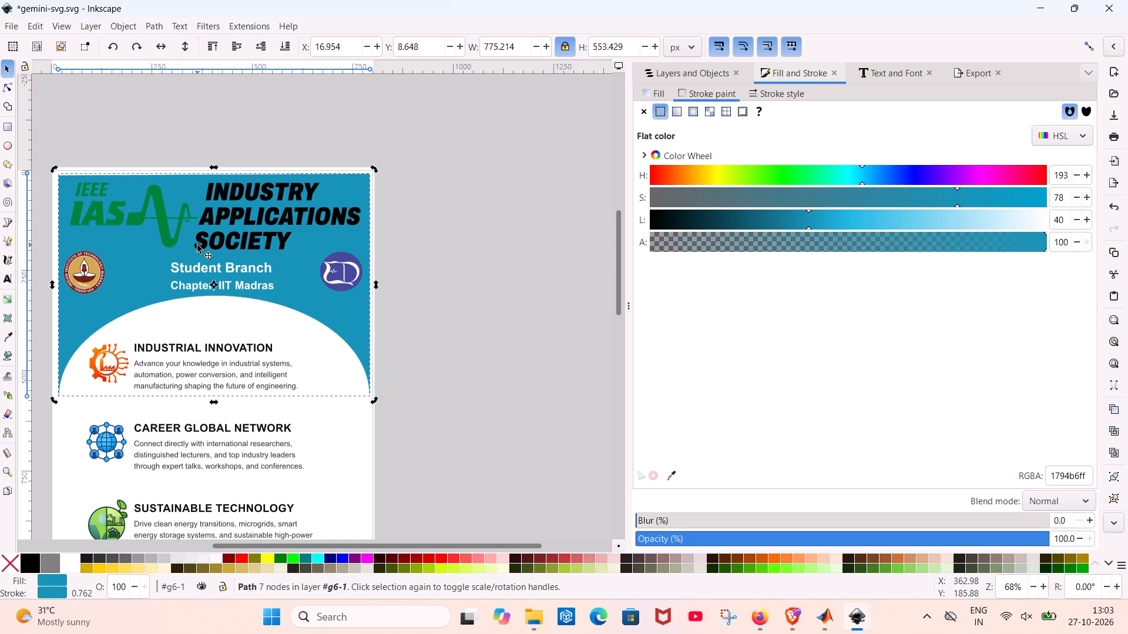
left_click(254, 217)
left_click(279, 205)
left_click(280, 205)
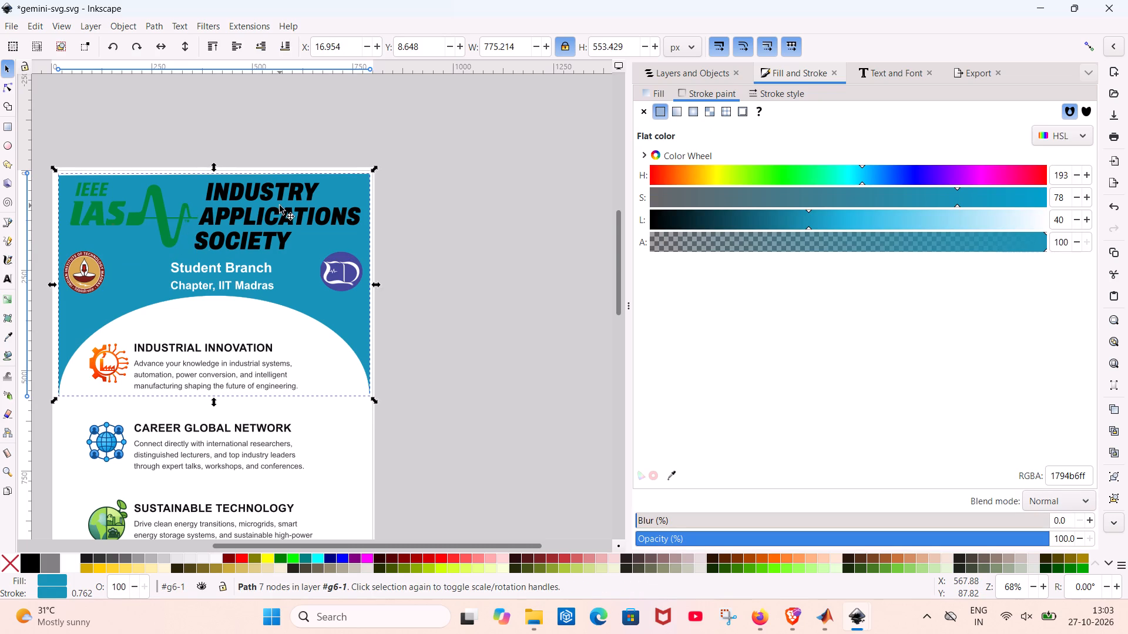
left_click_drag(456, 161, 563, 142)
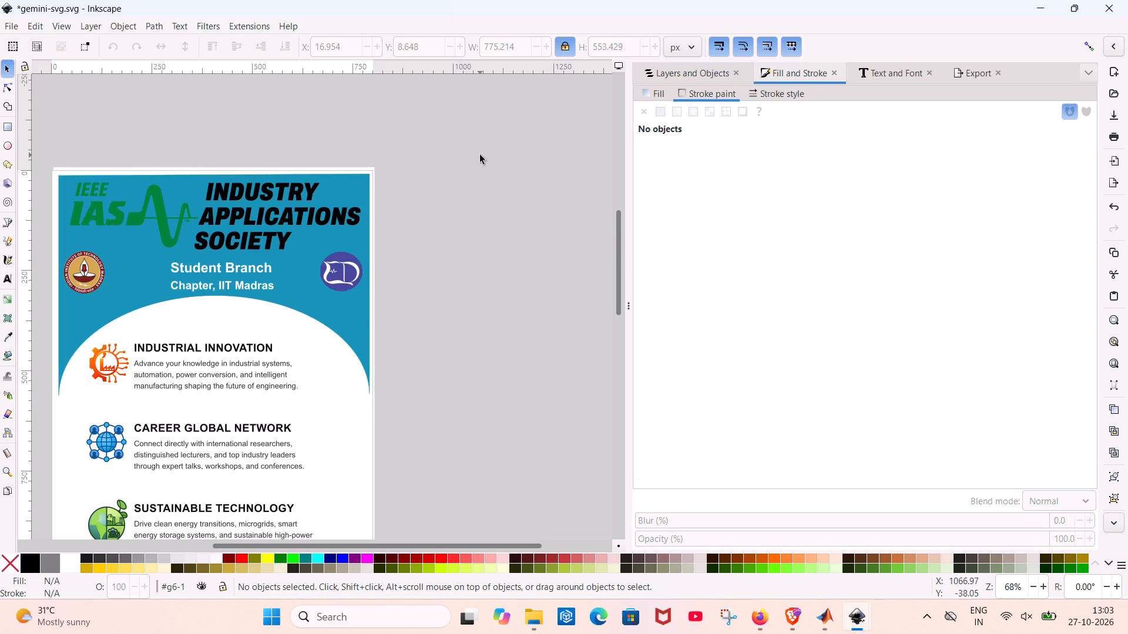
Copy the green-and-black IEEE IAS logo from the poster header.
middle_click_drag(480, 155, 828, 103)
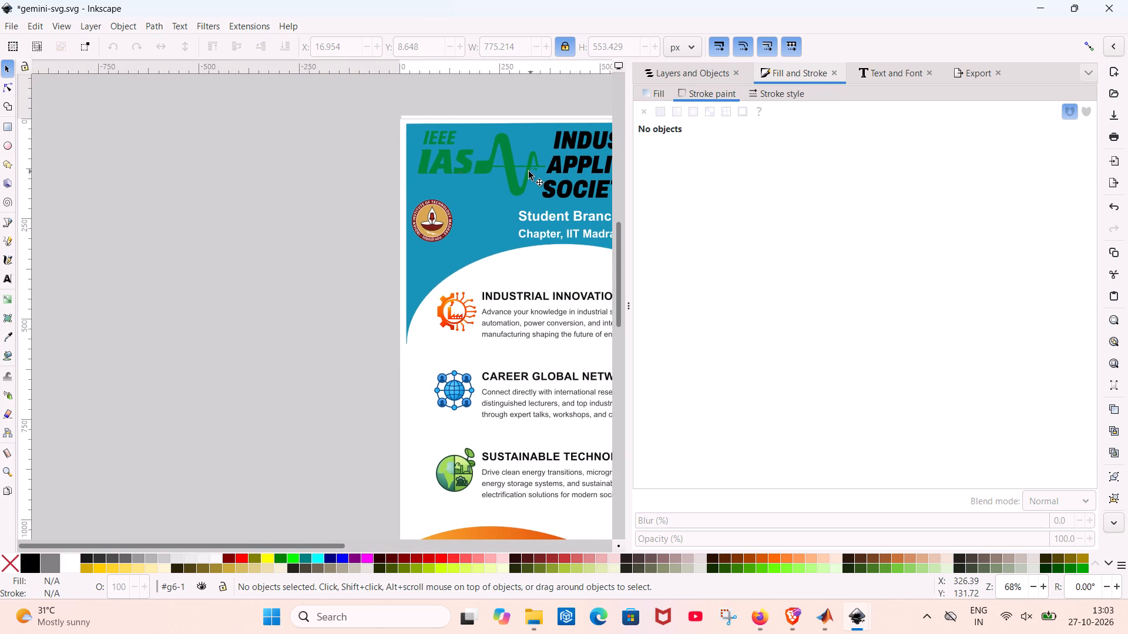
left_click(529, 171)
key("ctrl+c")
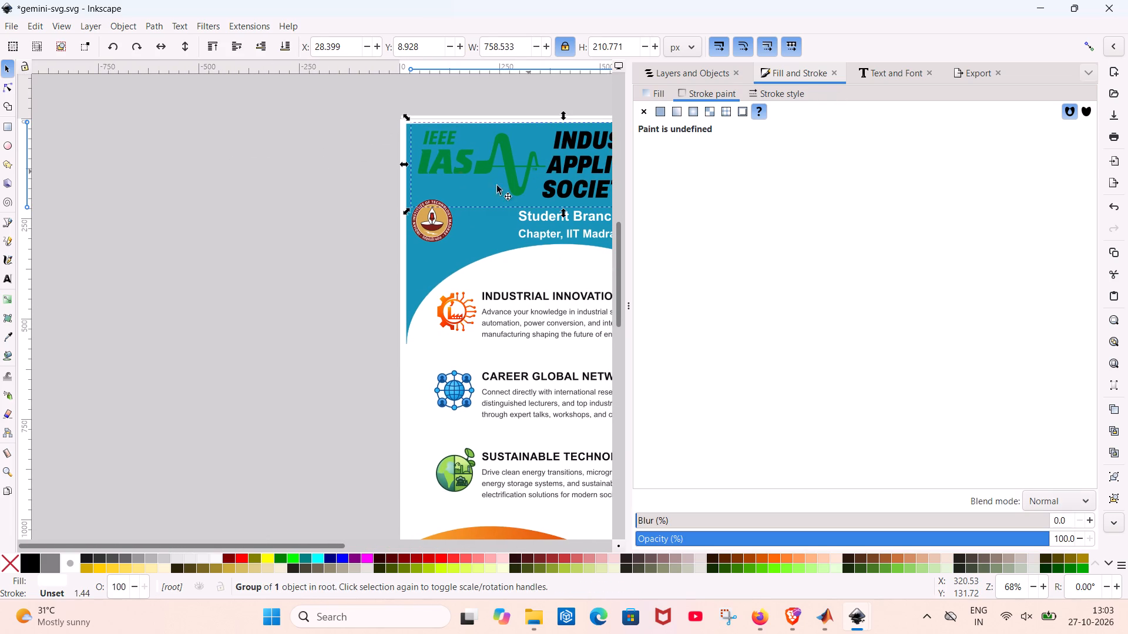
Search for PowerPoint, launch it and create a blank presentation.
left_click(345, 628)
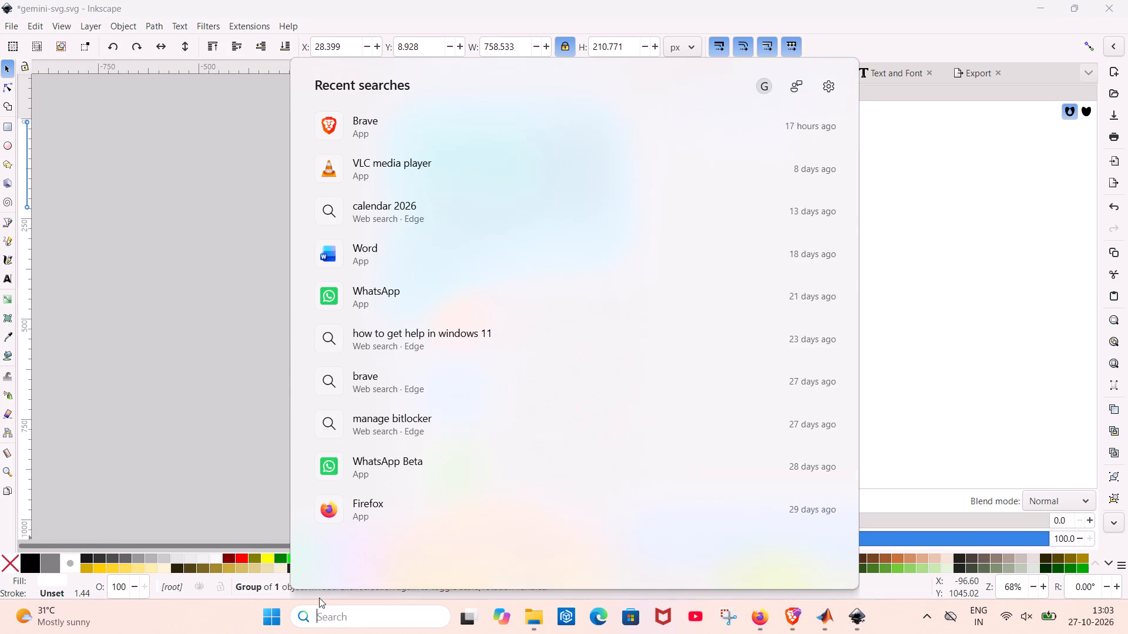
type("ppt")
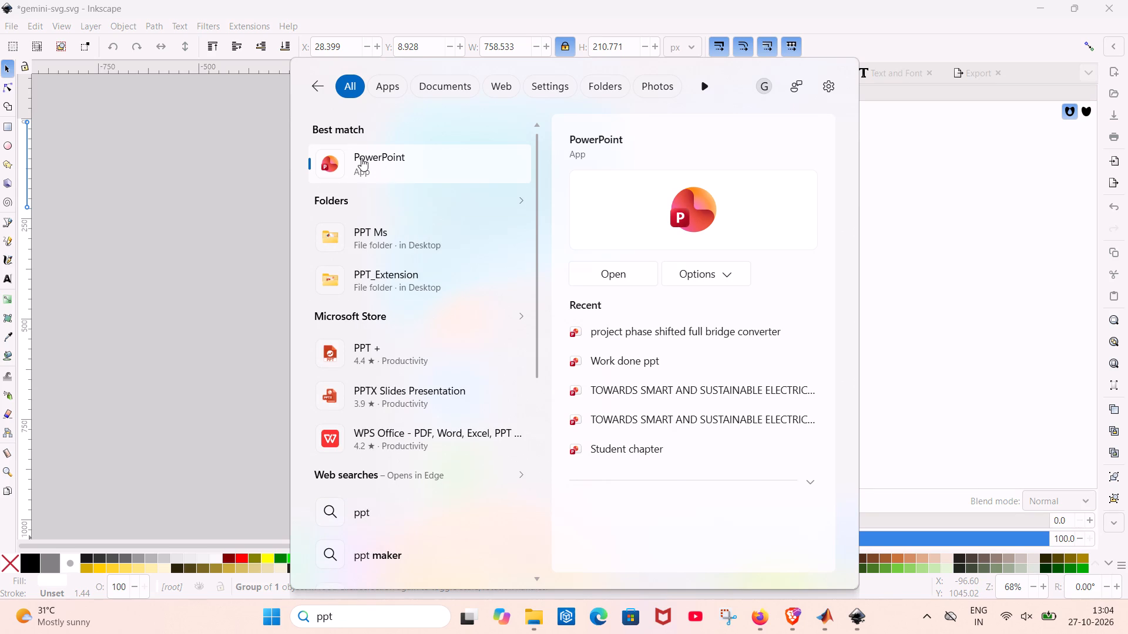
double_click(361, 161)
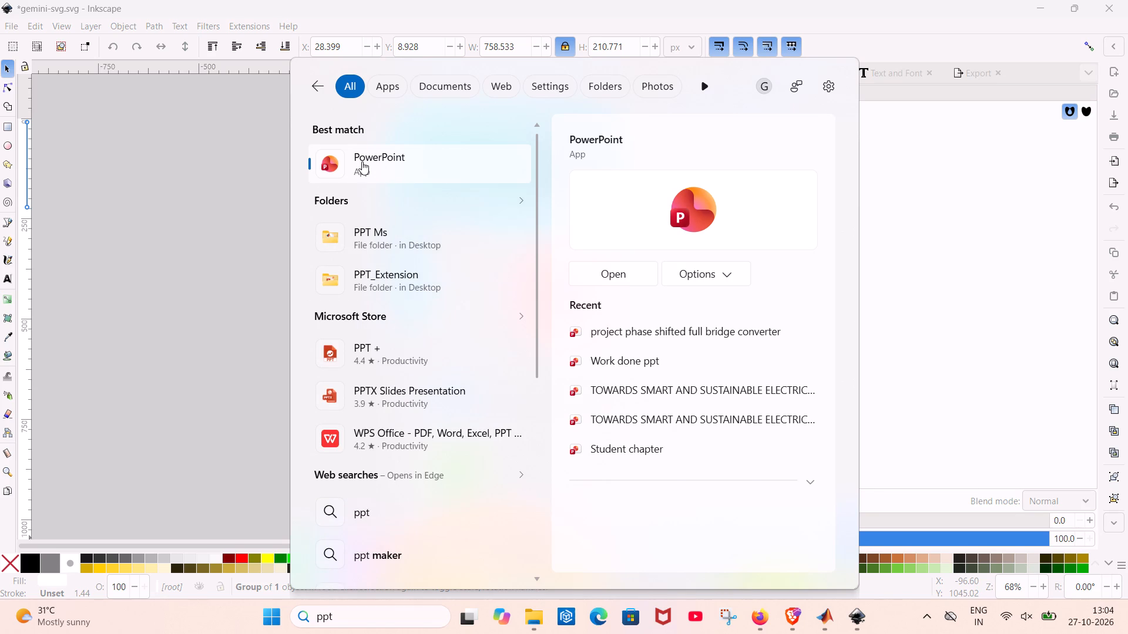
double_click(362, 161)
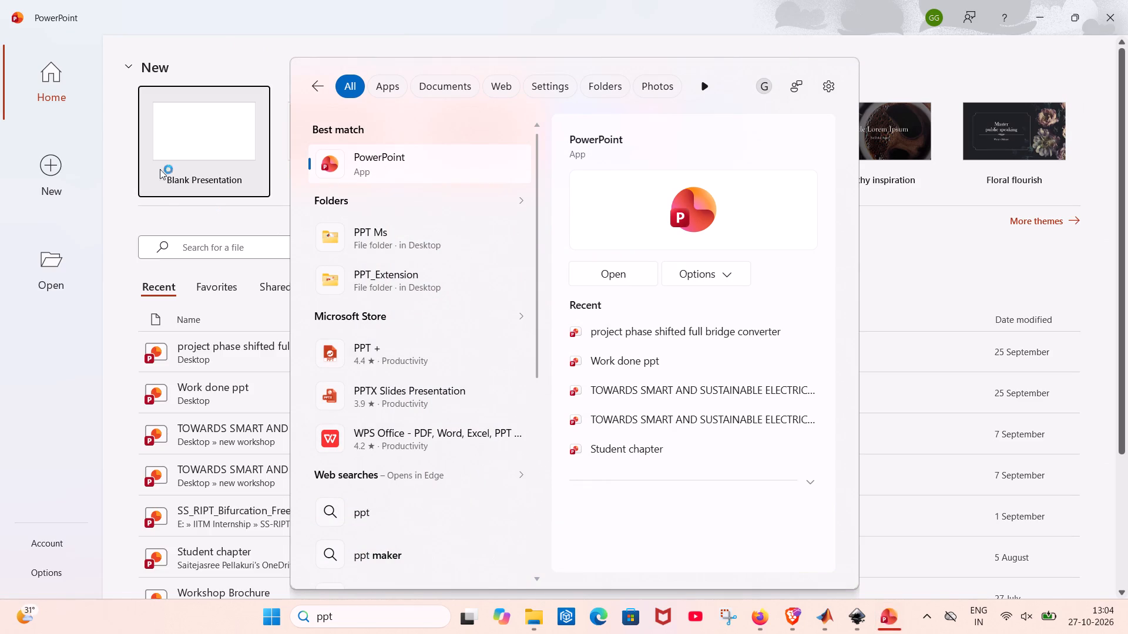
left_click(200, 136)
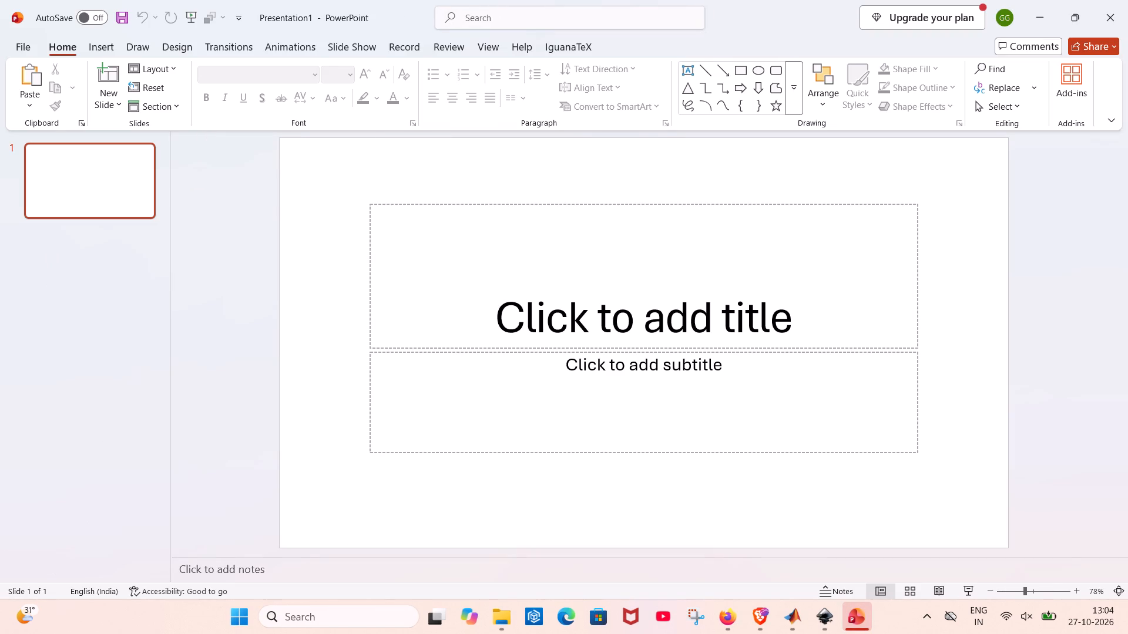
Paste the copied IEEE IAS logo onto the blank title slide and place it over the title placeholder.
left_click(563, 298)
key("ctrl+v")
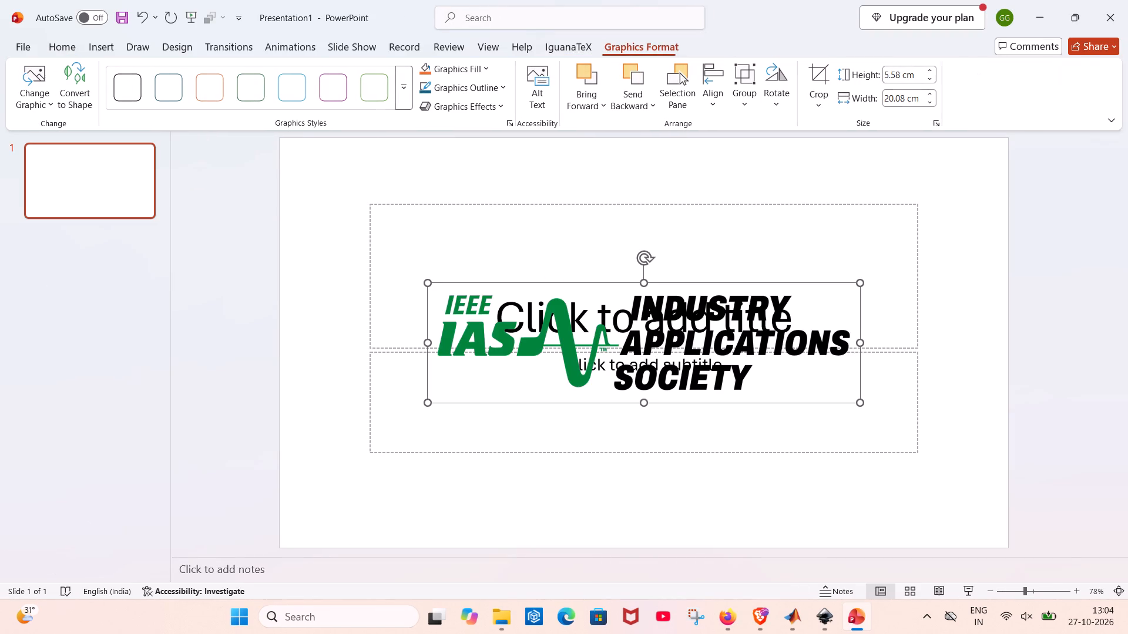
left_click_drag(566, 305, 539, 237)
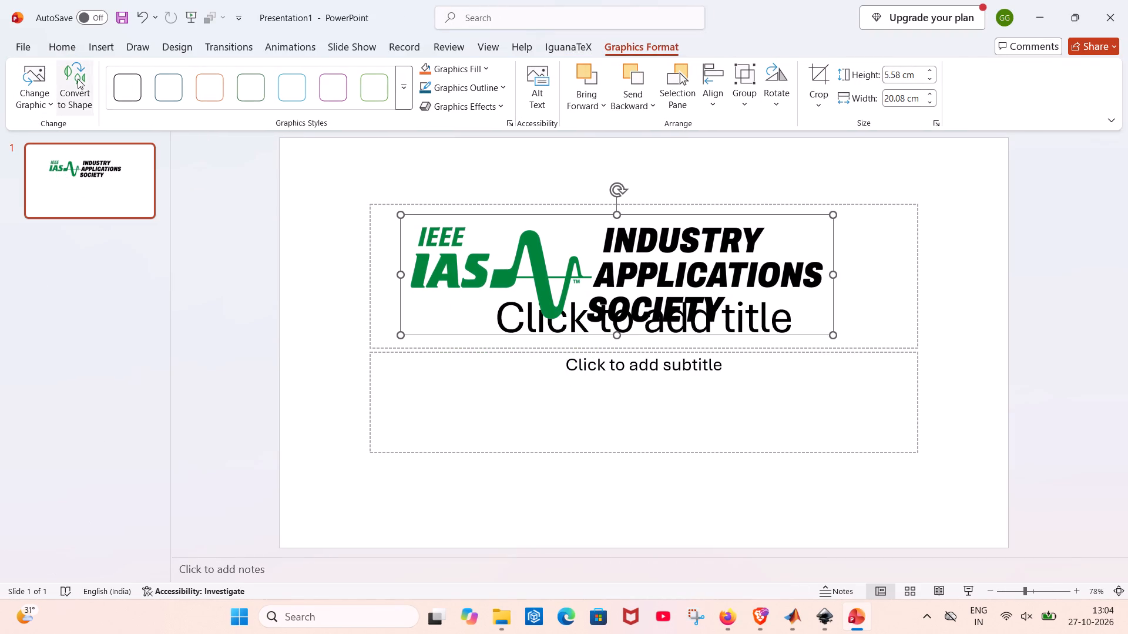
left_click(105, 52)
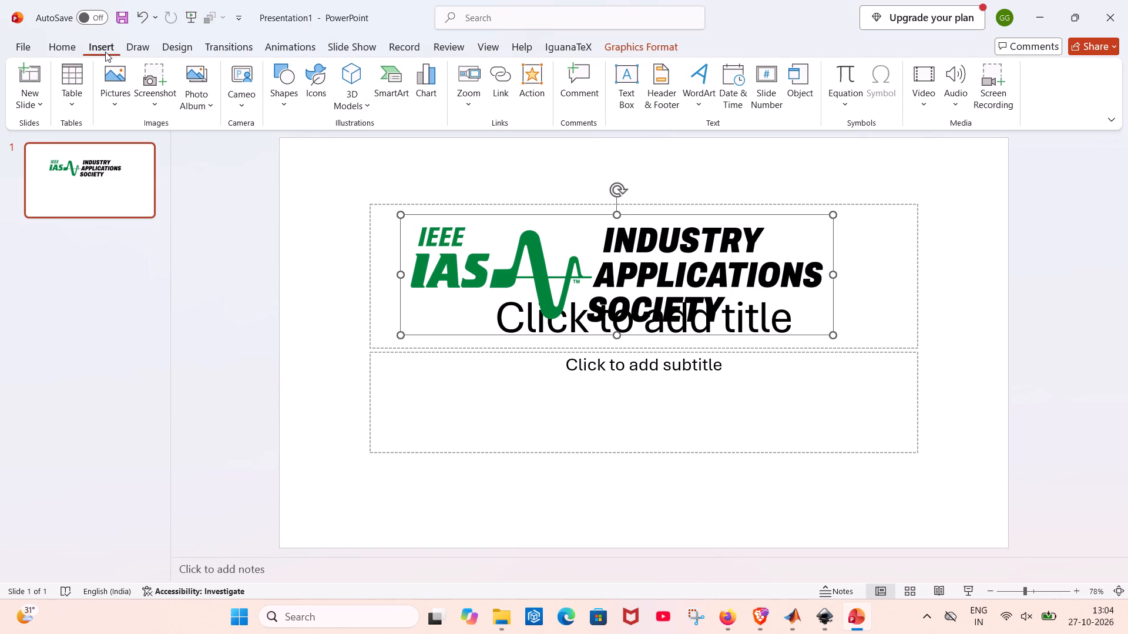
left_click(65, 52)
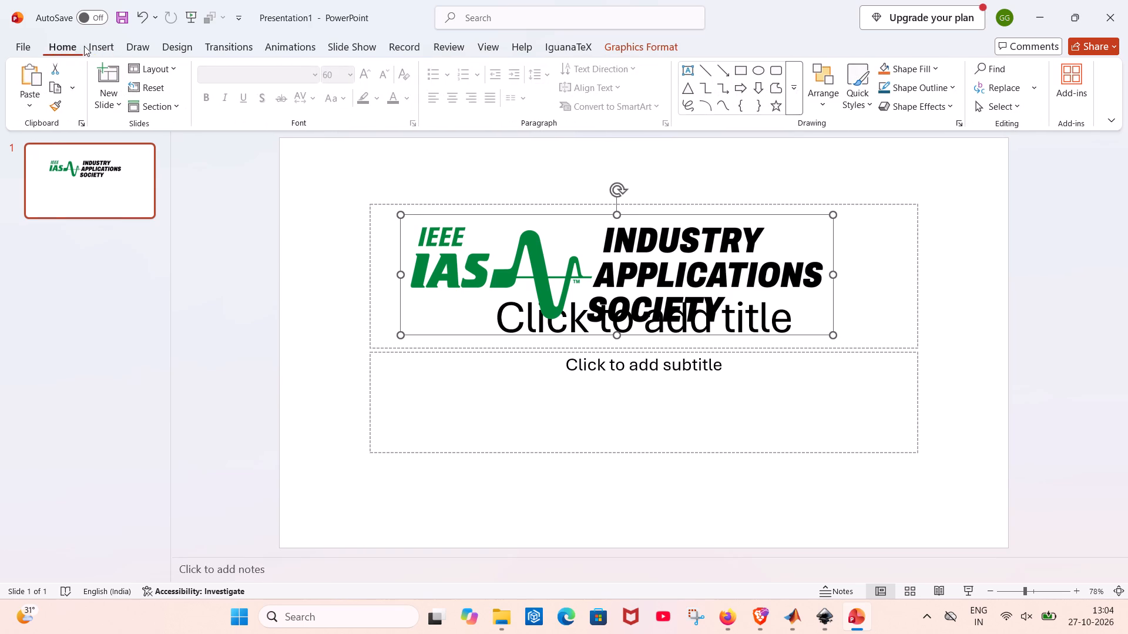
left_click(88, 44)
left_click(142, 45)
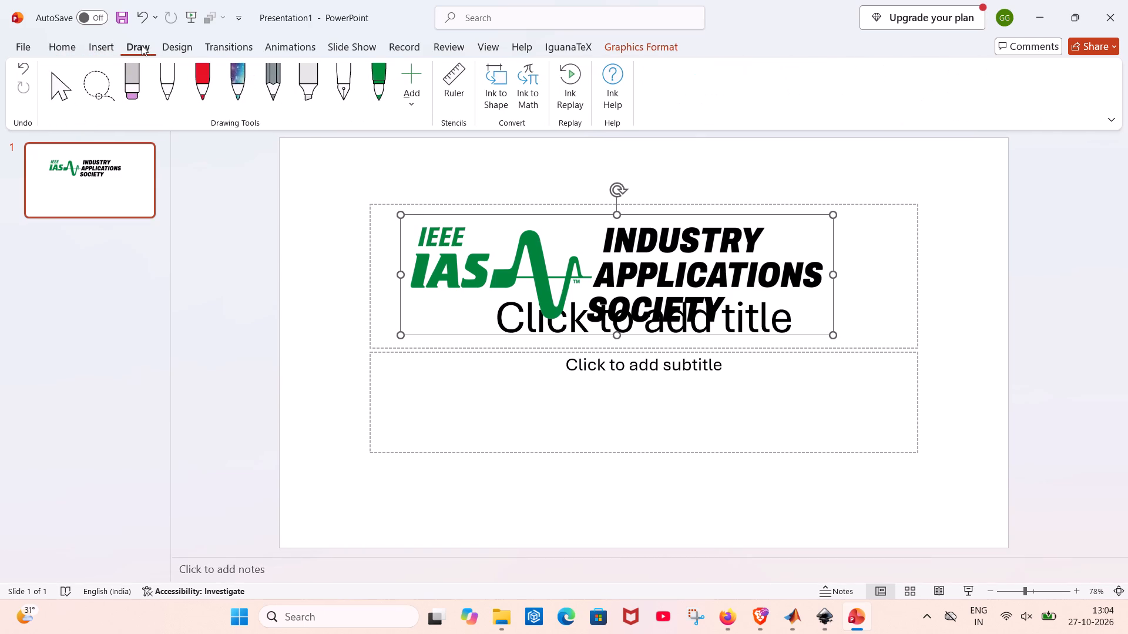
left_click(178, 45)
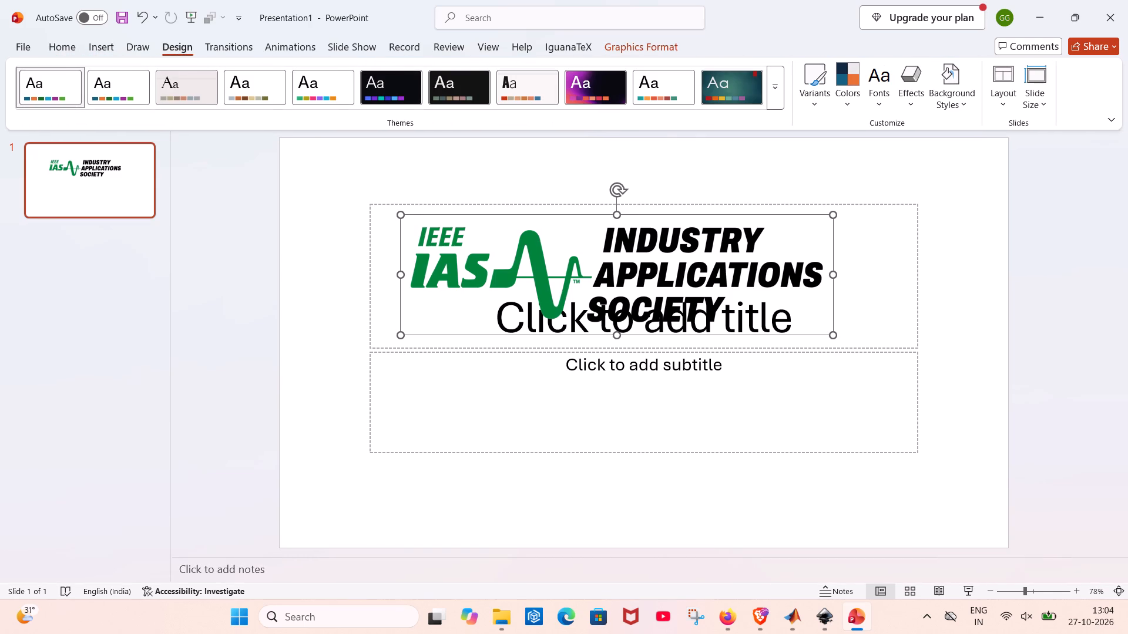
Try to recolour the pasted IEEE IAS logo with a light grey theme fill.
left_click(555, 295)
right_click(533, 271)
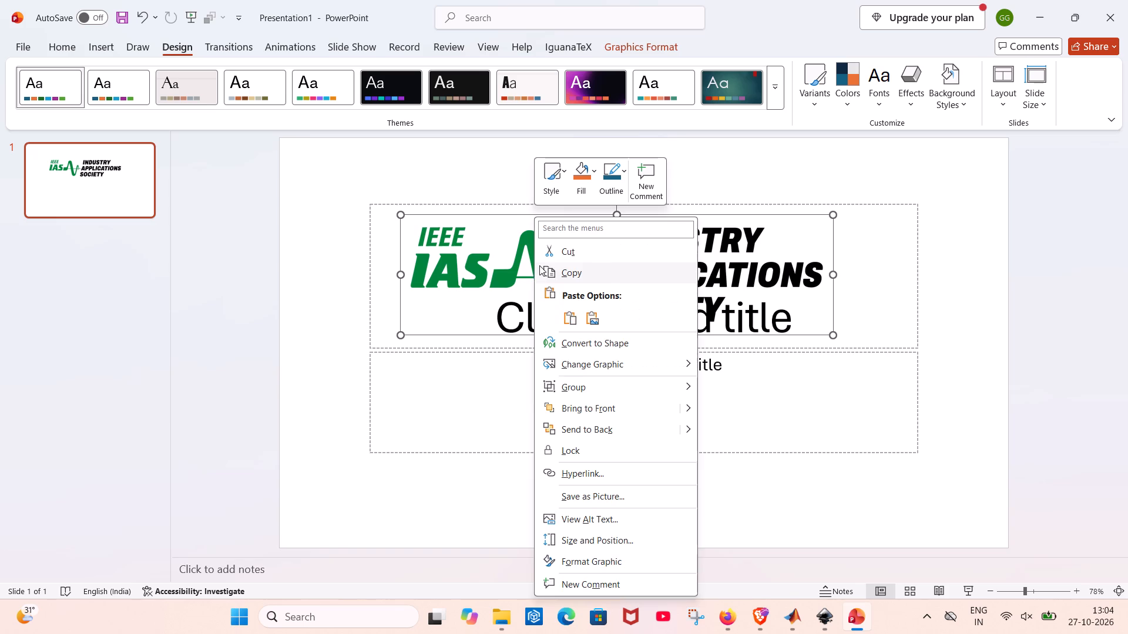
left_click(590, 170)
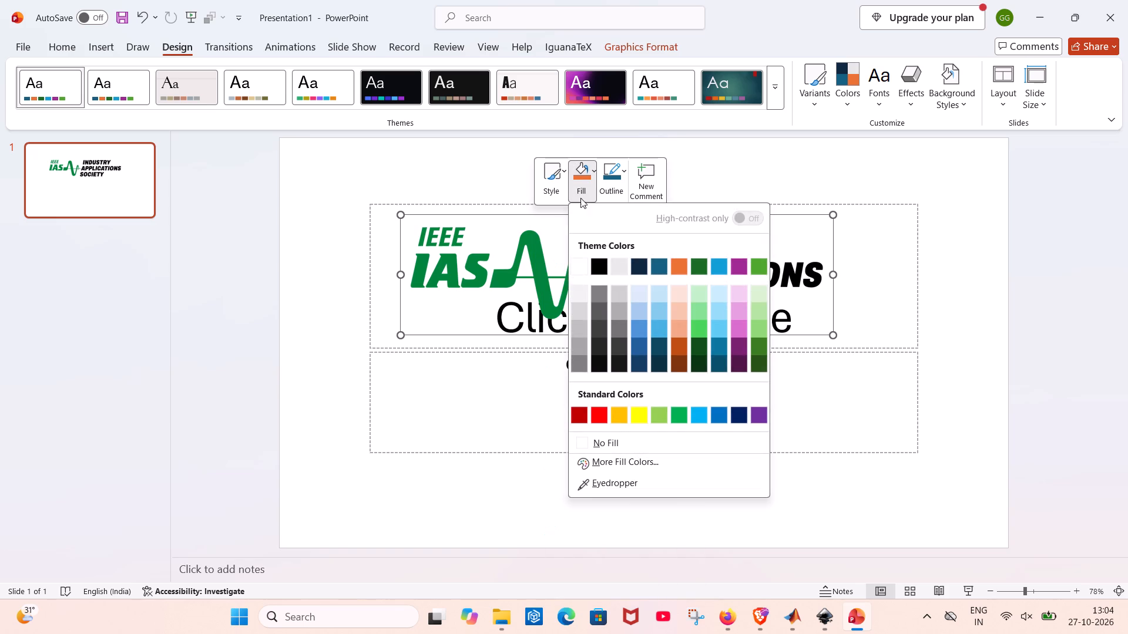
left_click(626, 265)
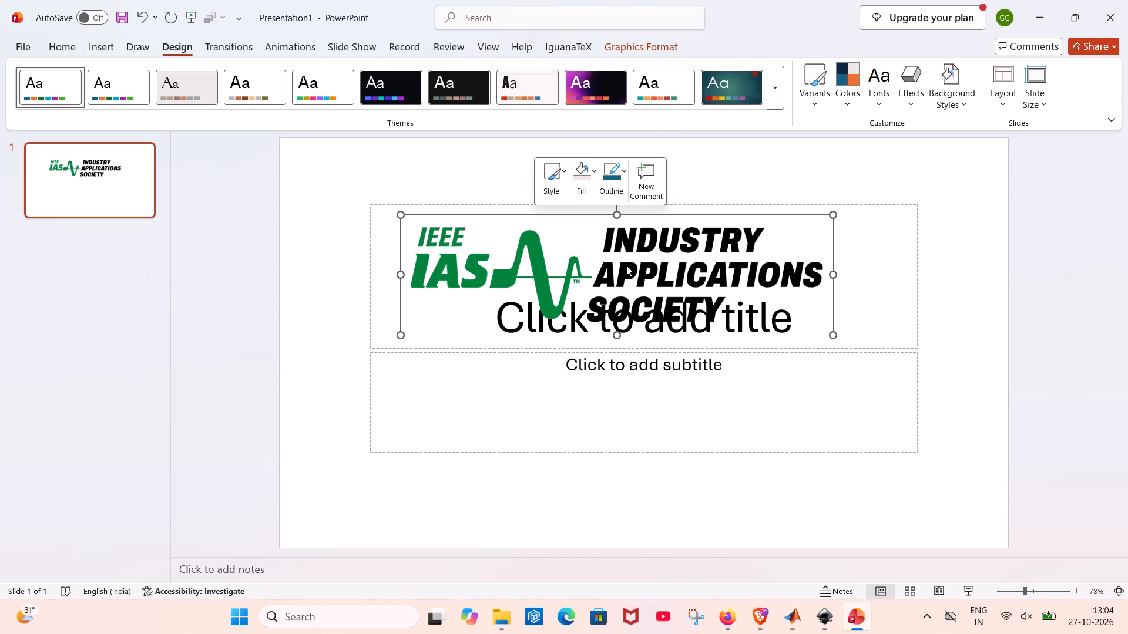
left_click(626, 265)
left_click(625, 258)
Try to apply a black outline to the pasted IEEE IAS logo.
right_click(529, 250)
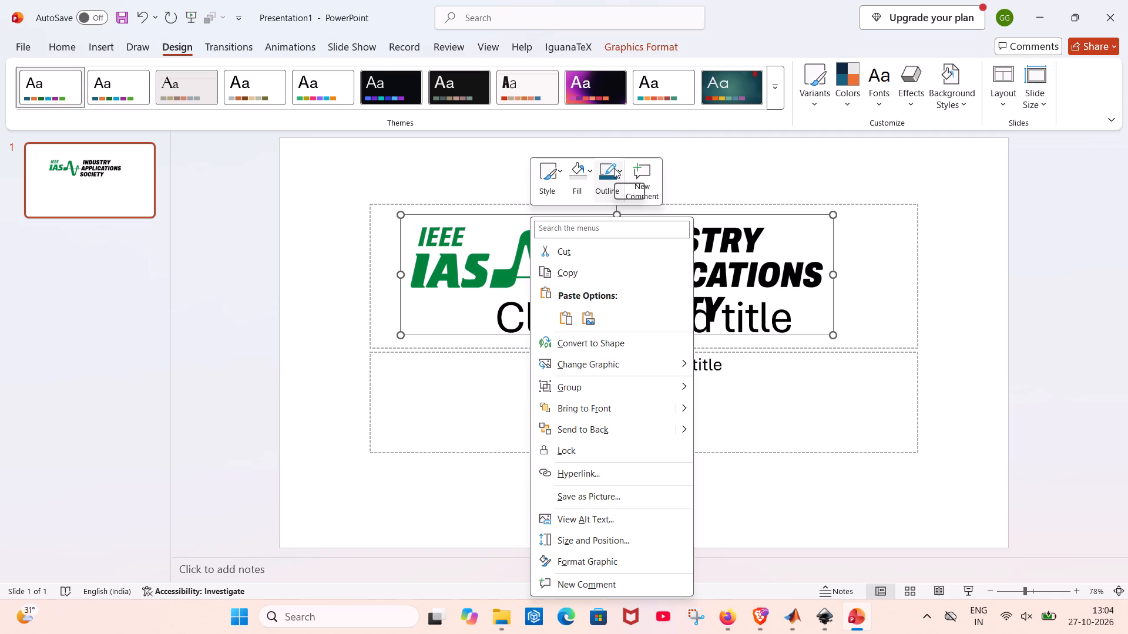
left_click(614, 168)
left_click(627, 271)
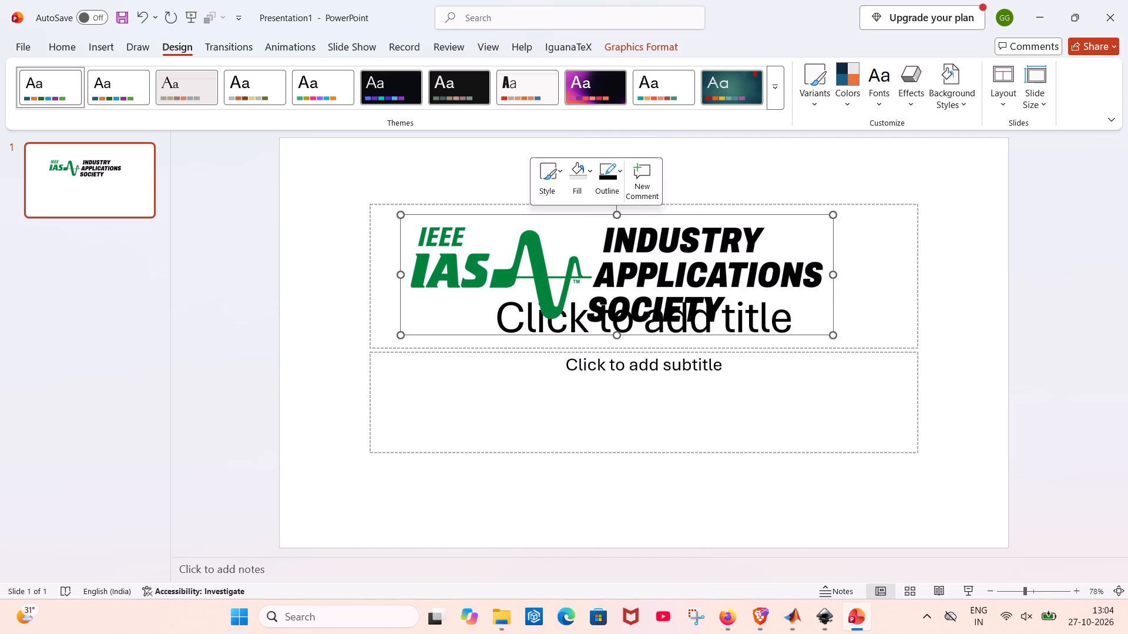
Move the IEEE IAS logo up and left, near the top edge of the slide.
left_click_drag(627, 257, 563, 201)
Delete the empty title and subtitle placeholders from the slide.
left_click(560, 331)
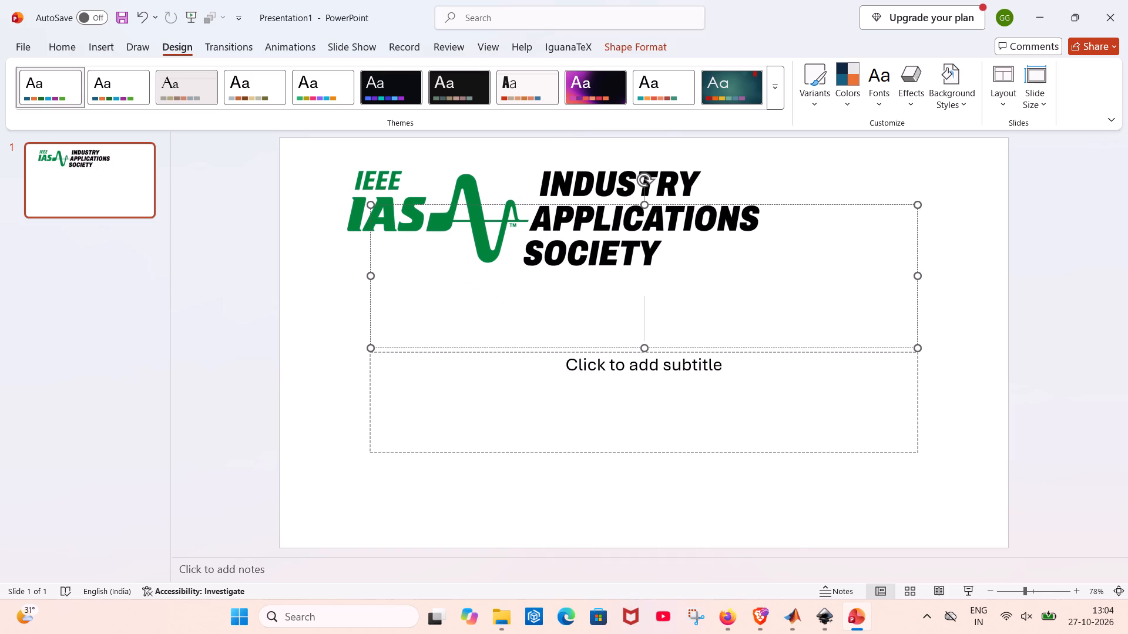
key("Delete")
left_click_drag(917, 278, 892, 298)
key("Delete")
left_click(867, 367)
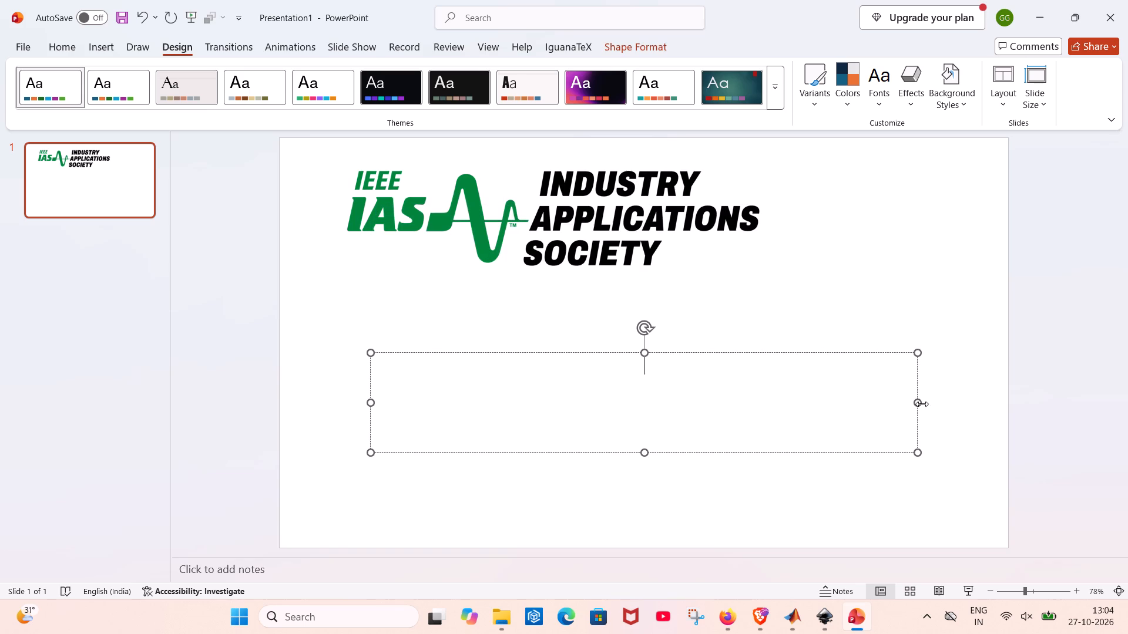
left_click_drag(921, 404, 857, 426)
key("Delete")
key("Delete")
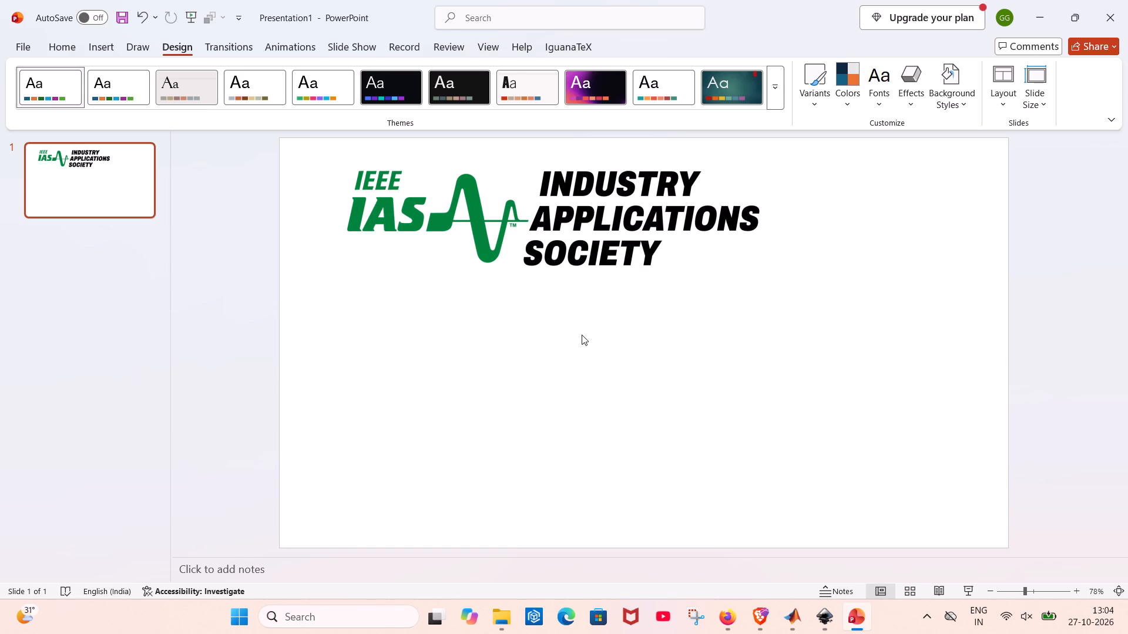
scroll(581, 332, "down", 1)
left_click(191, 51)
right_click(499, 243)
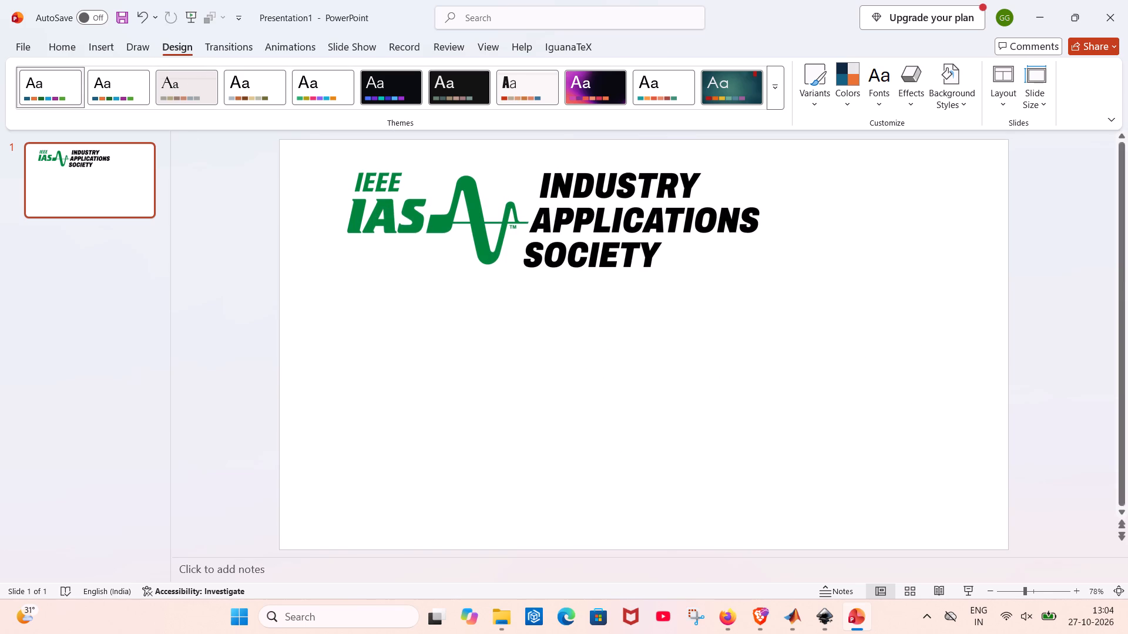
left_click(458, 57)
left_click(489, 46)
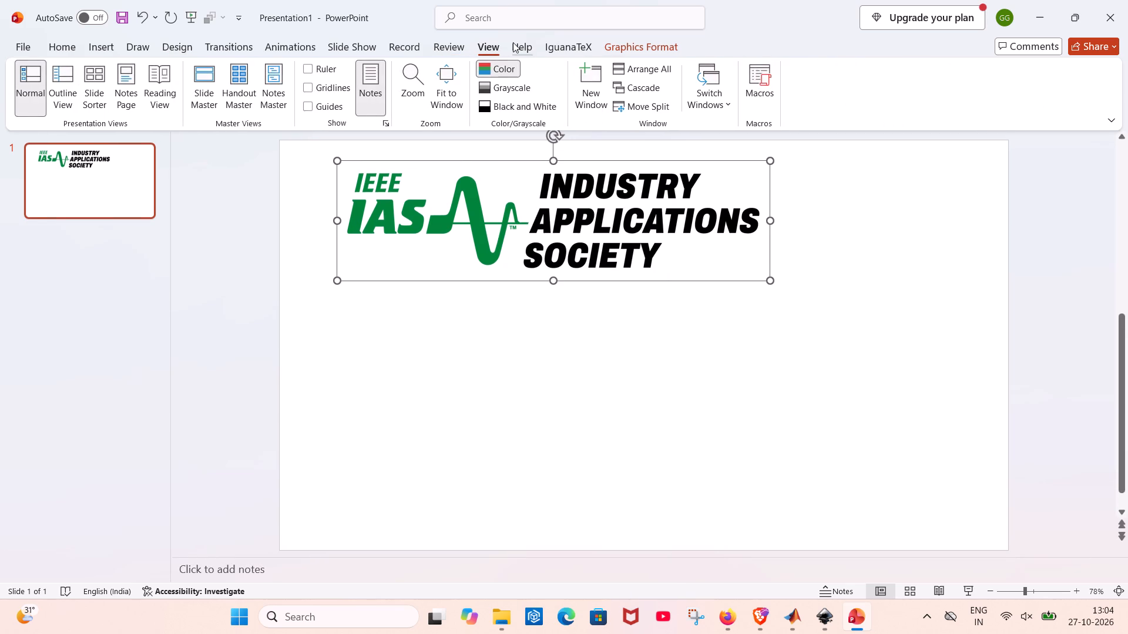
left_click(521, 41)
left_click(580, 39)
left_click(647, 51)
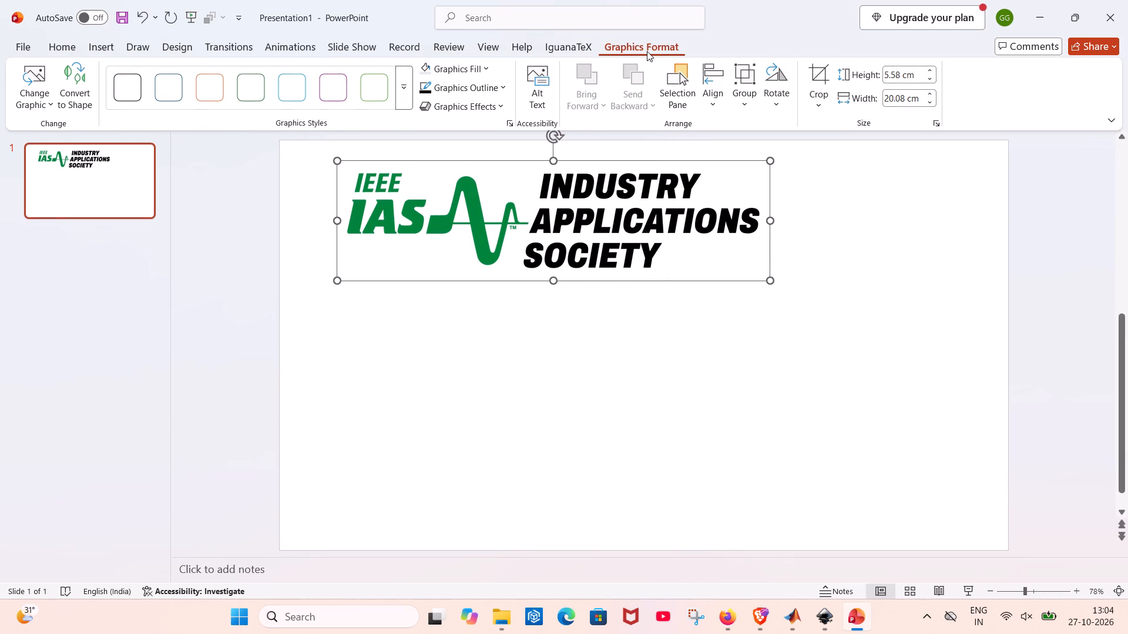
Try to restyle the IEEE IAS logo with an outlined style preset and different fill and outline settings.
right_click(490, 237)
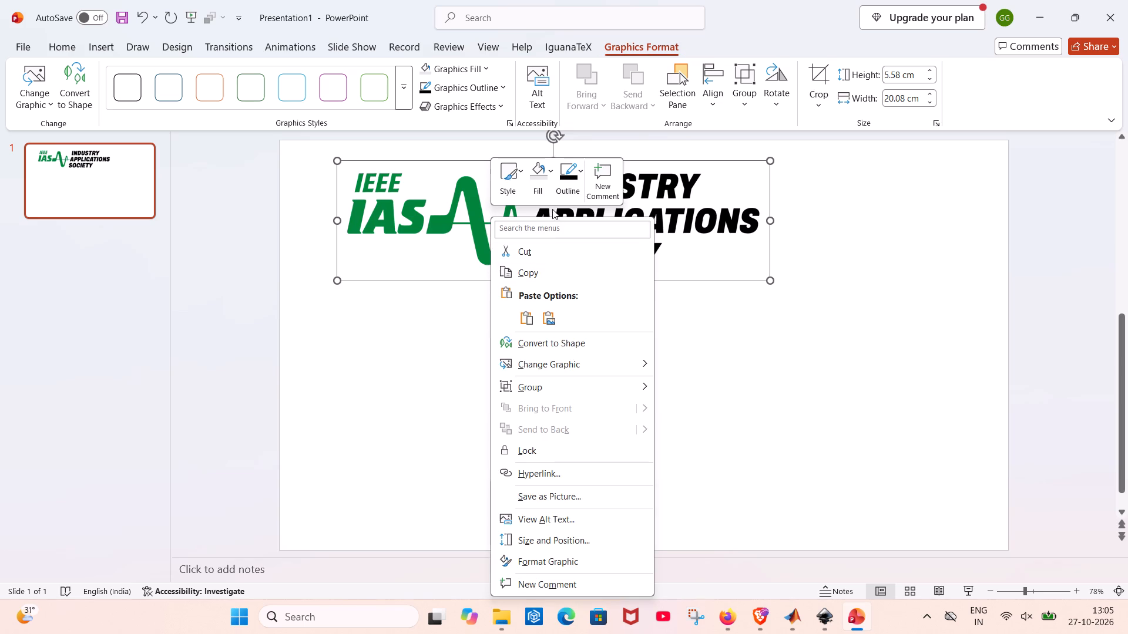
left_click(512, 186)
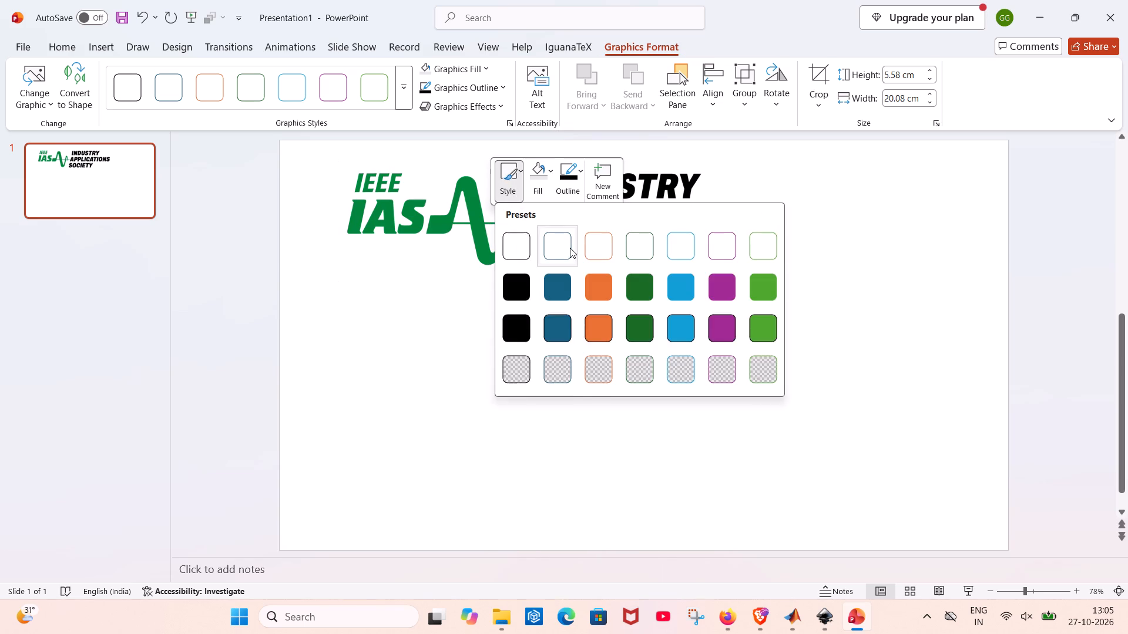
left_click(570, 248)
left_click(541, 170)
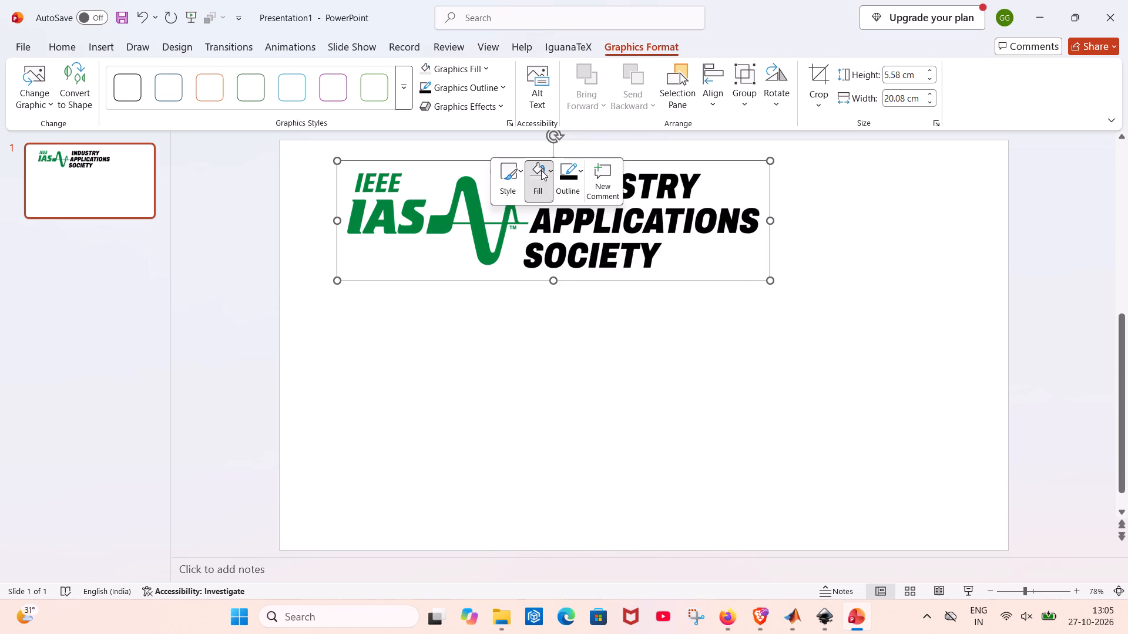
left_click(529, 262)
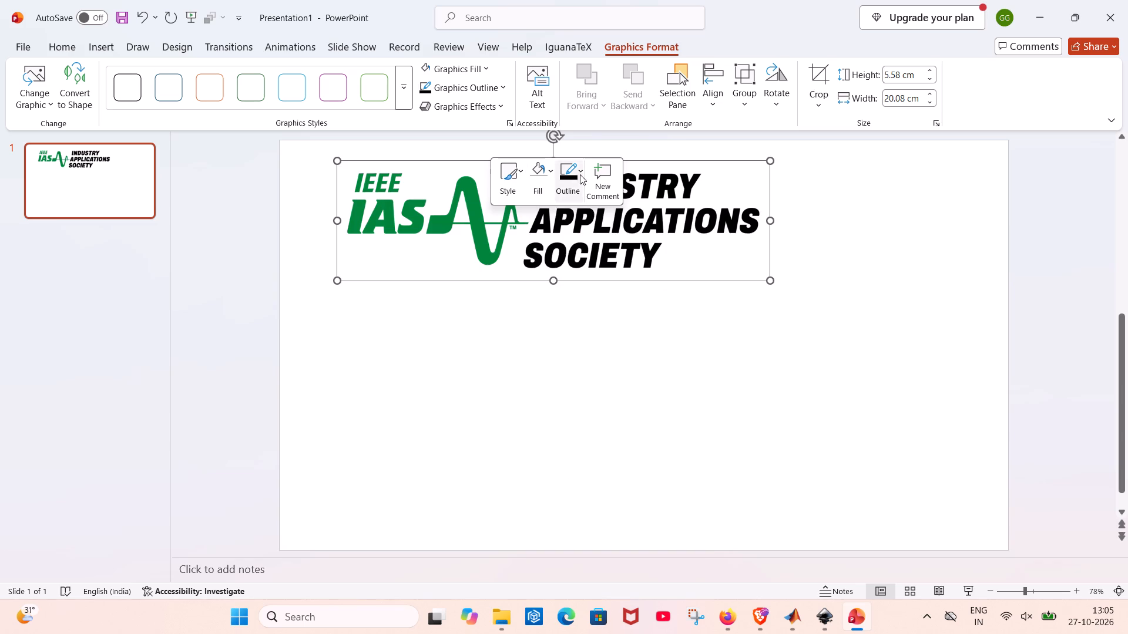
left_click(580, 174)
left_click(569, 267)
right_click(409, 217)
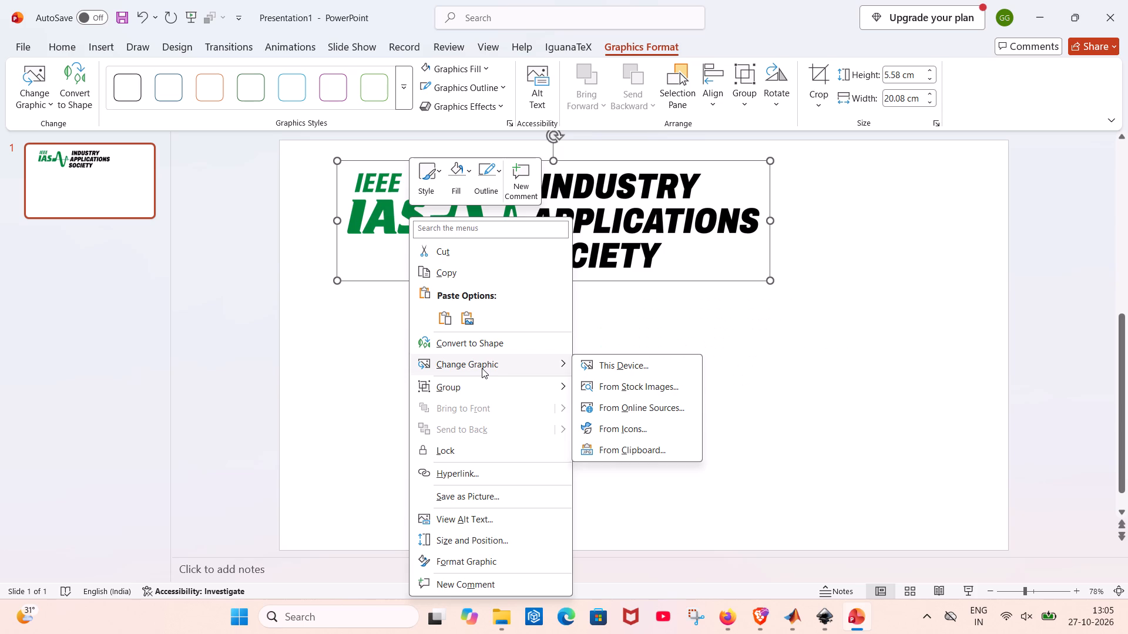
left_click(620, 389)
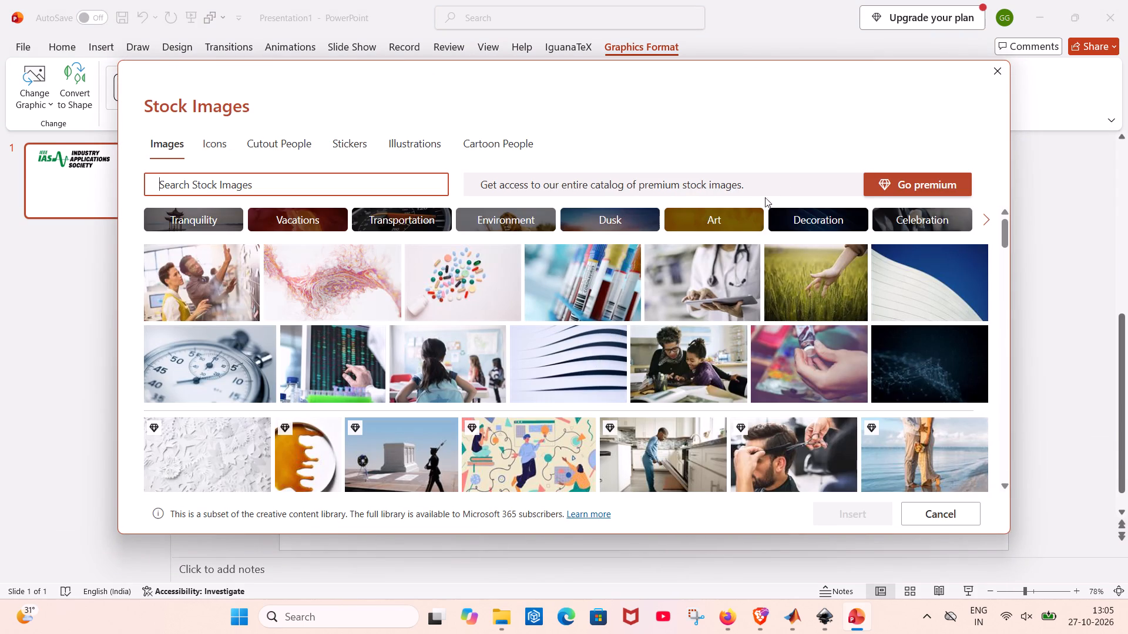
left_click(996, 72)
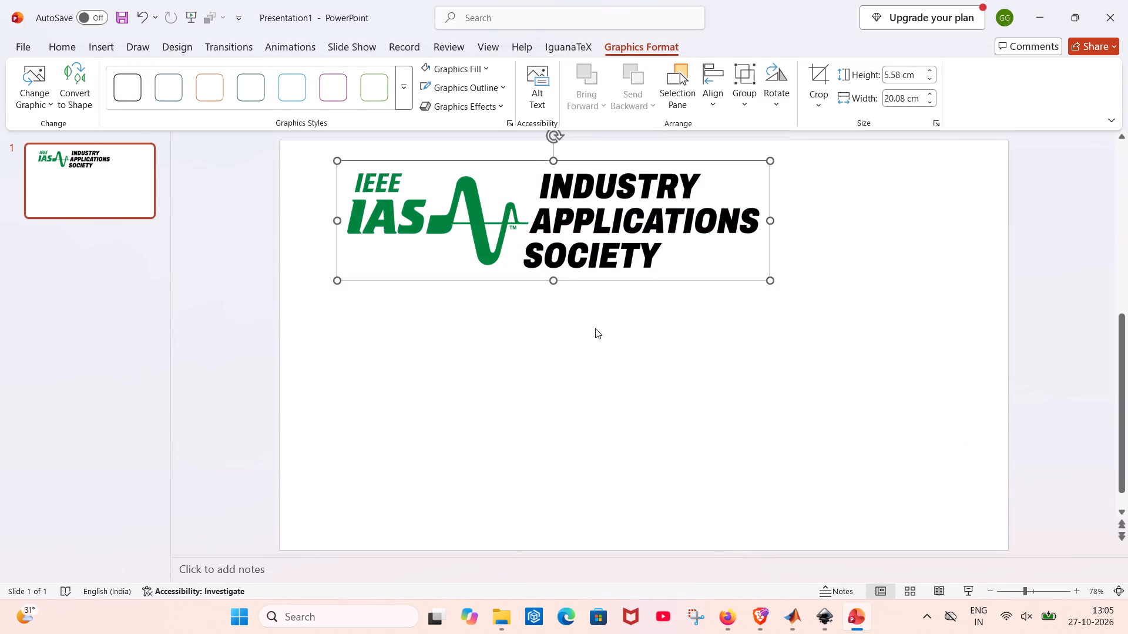
Examine the IEEE IAS logo's graphic formatting options, including fill, line, 3-D format, glow, size and picture transparency.
right_click(573, 248)
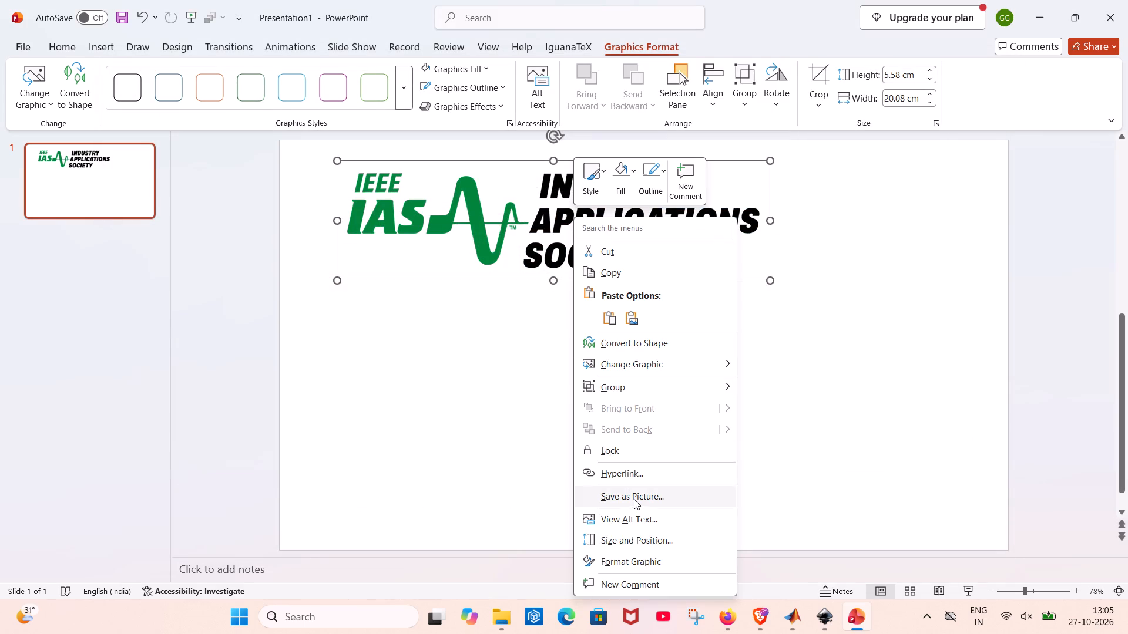
scroll(634, 490, "up", 1)
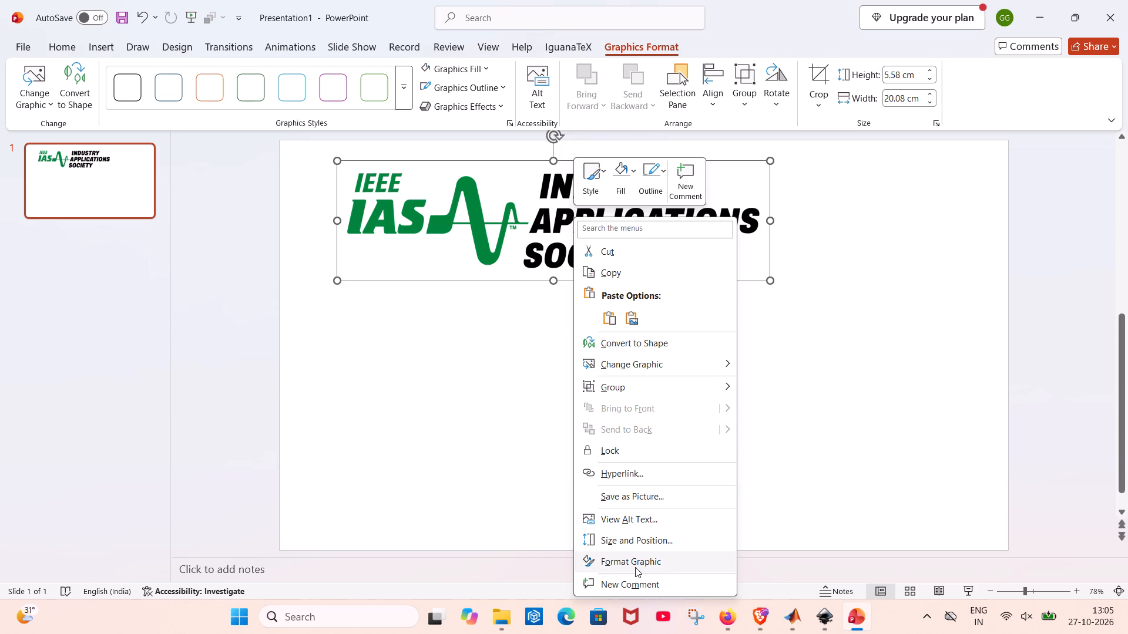
left_click(635, 567)
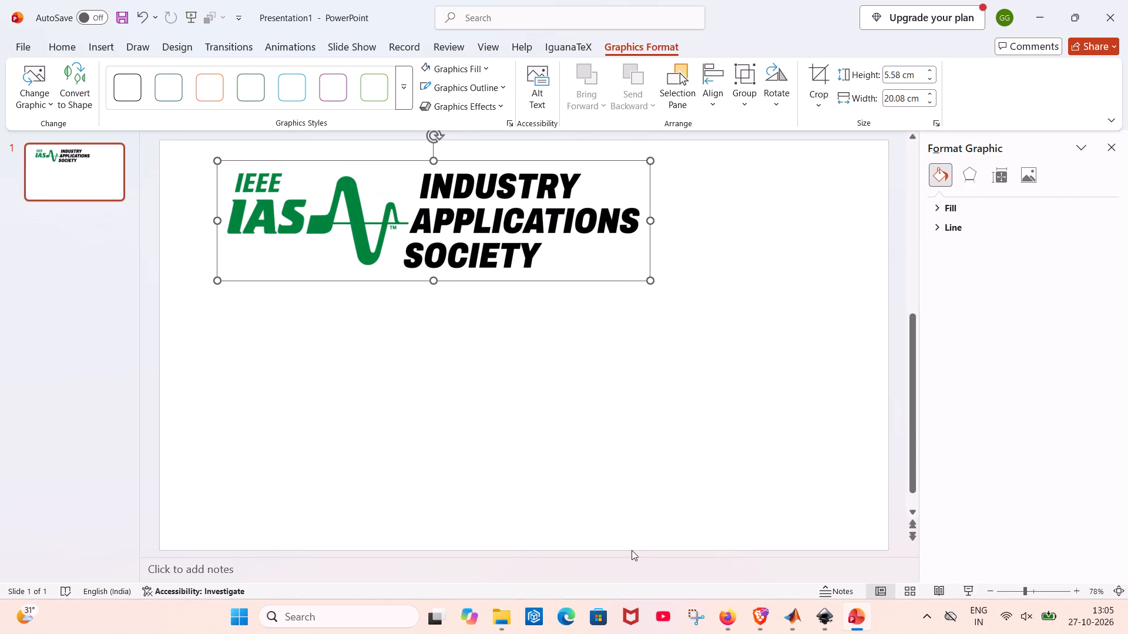
left_click(939, 224)
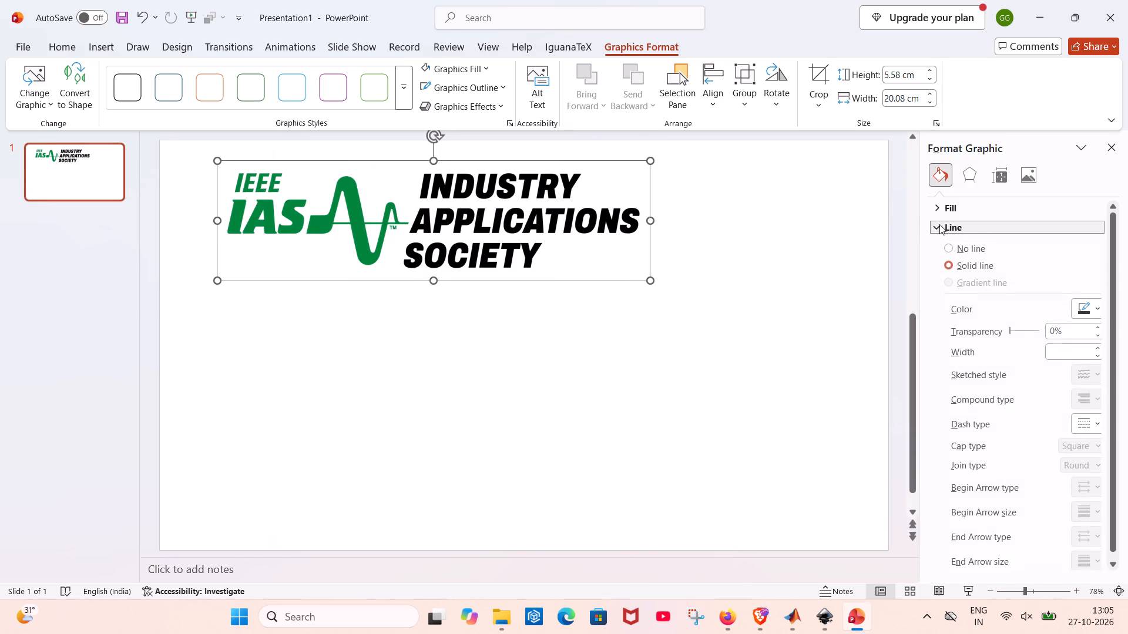
left_click(947, 213)
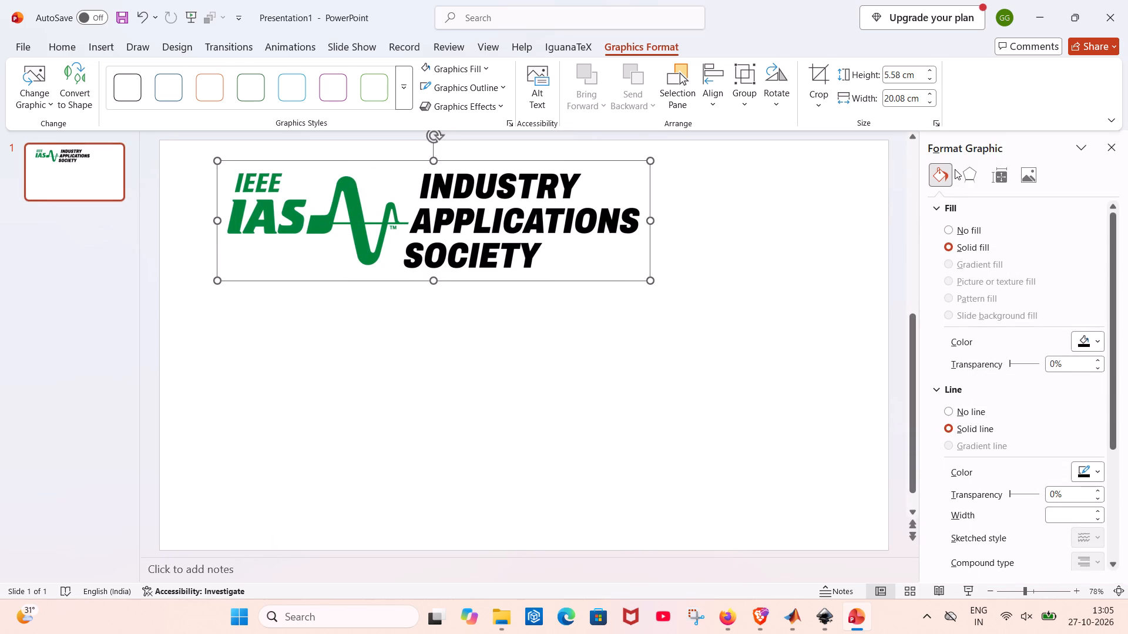
left_click(963, 173)
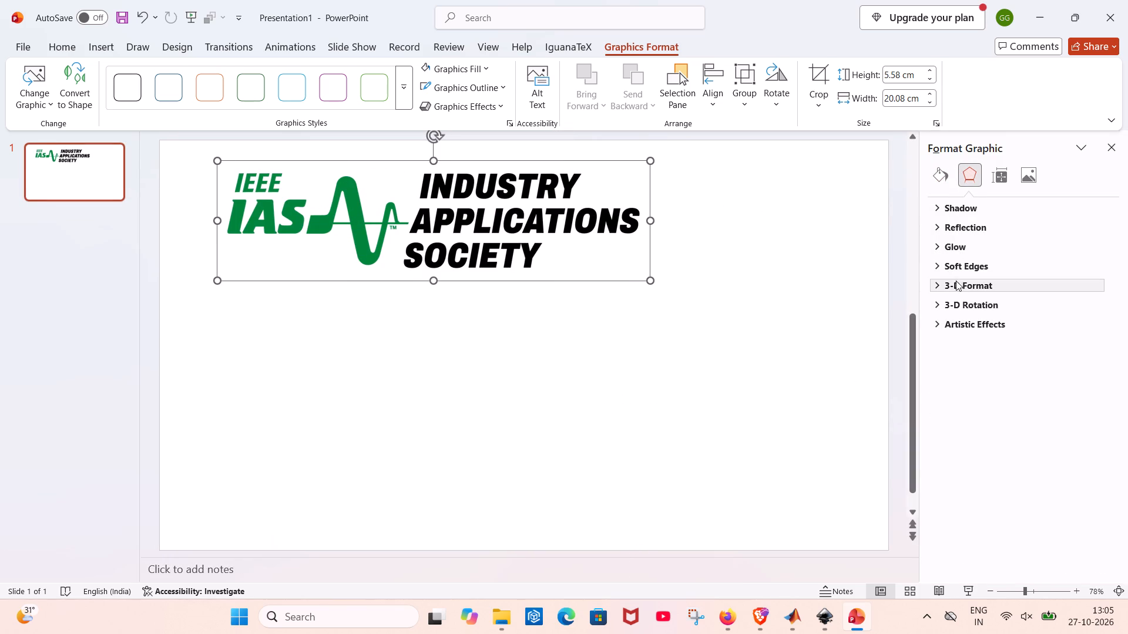
left_click(954, 286)
scroll(955, 348, "up", 1)
scroll(955, 348, "down", 1)
scroll(955, 348, "up", 1)
scroll(955, 348, "down", 1)
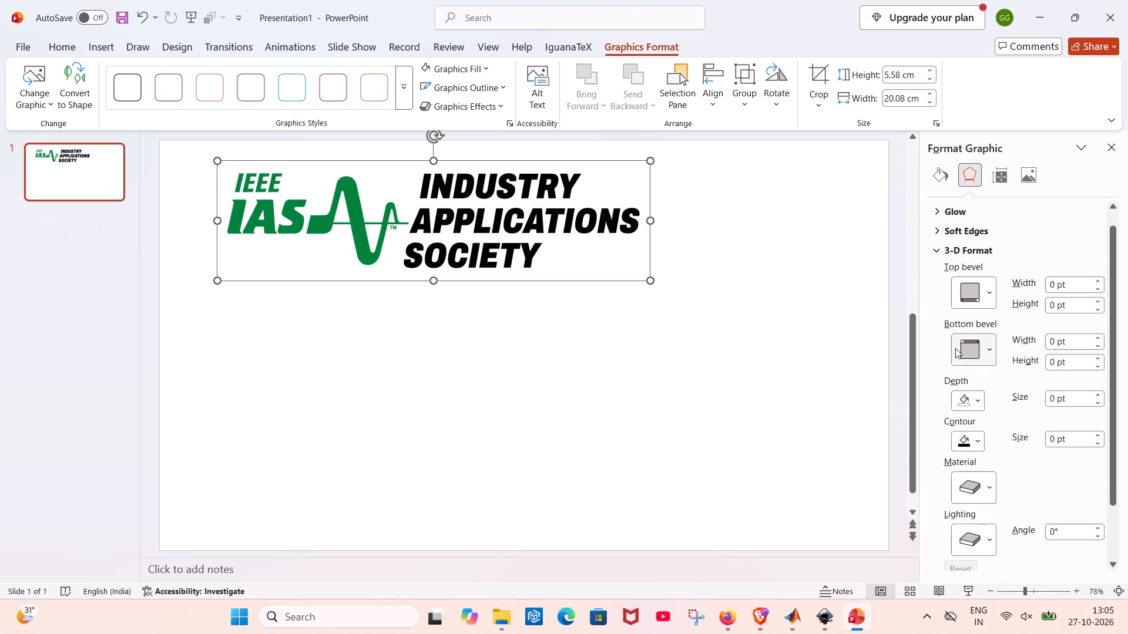
scroll(956, 344, "up", 3)
scroll(957, 343, "down", 1)
left_click(982, 217)
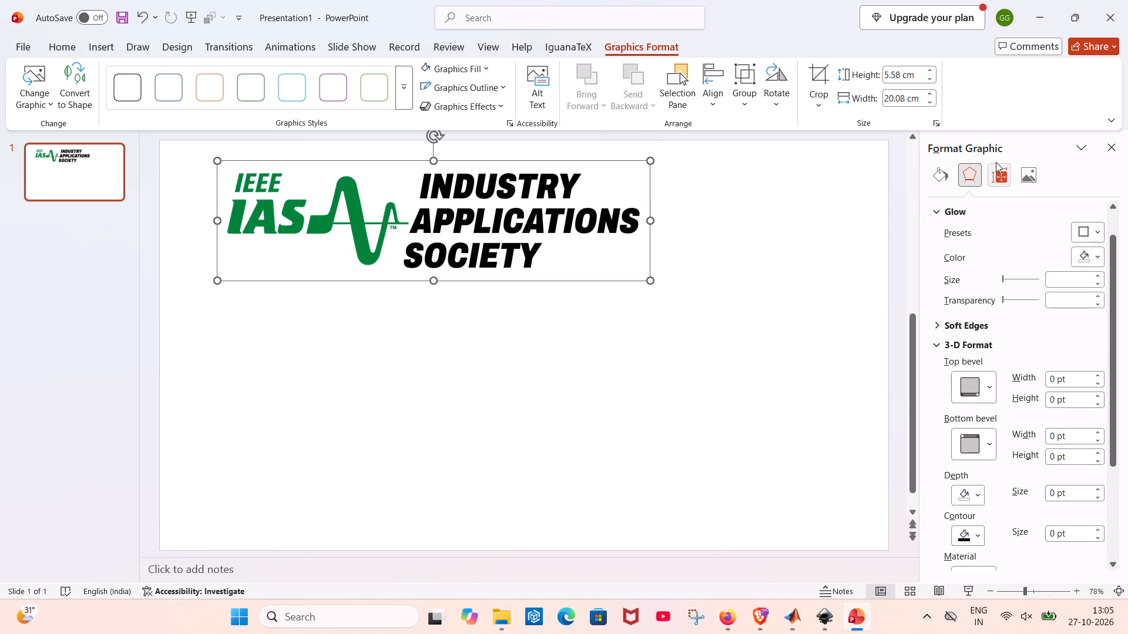
left_click(996, 162)
left_click(996, 174)
left_click(1021, 177)
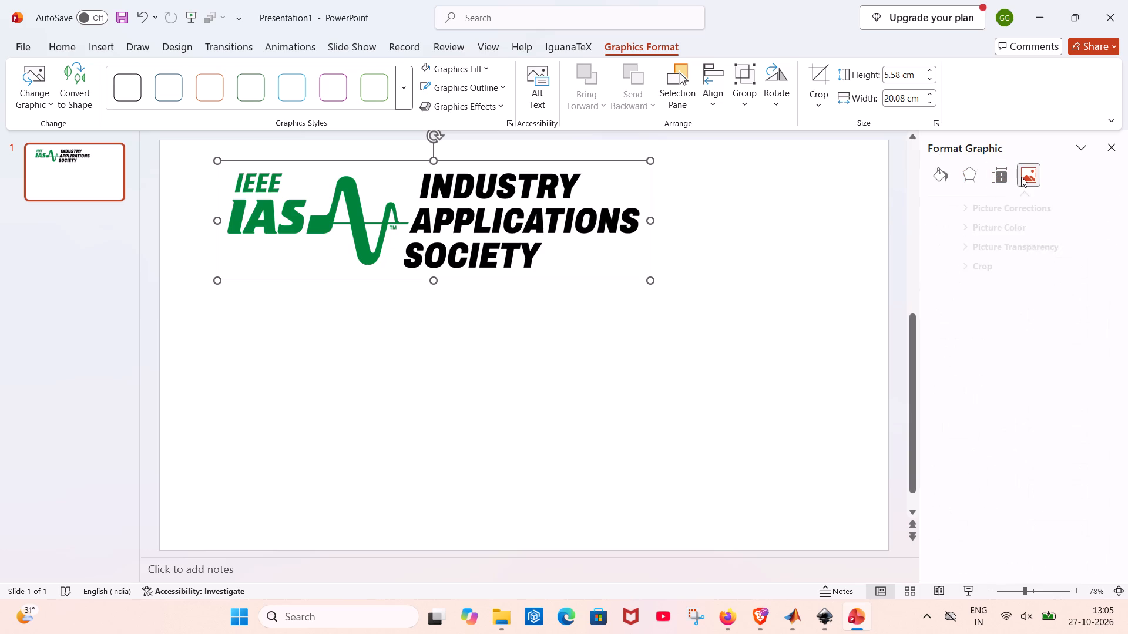
left_click(977, 247)
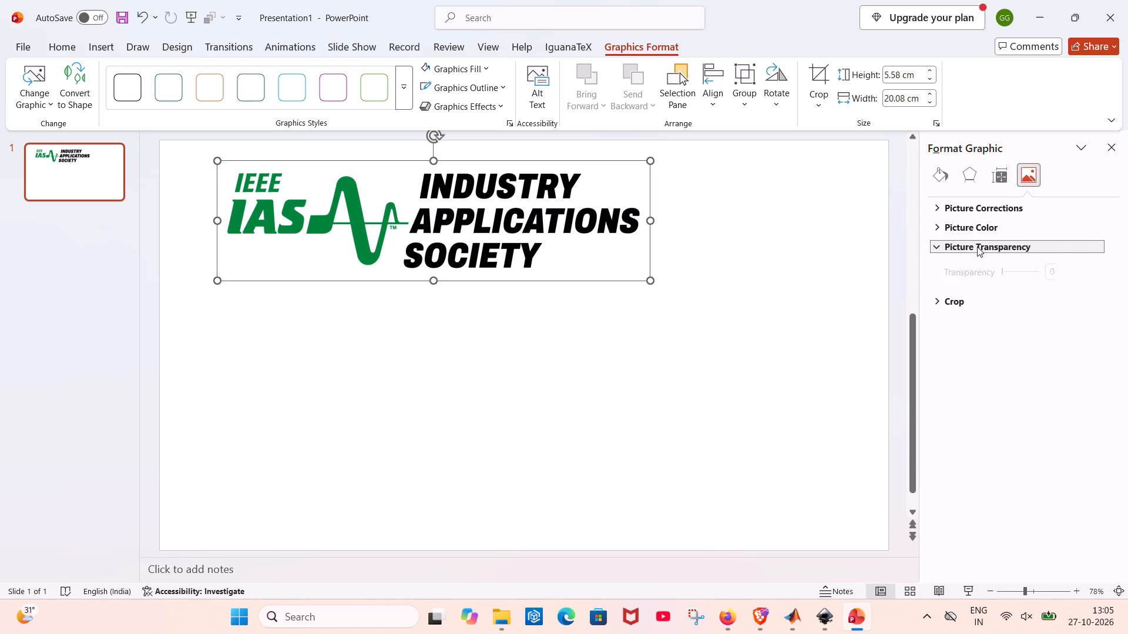
Recolour the IEEE IAS logo with the light grey picture recolour preset.
left_click(976, 231)
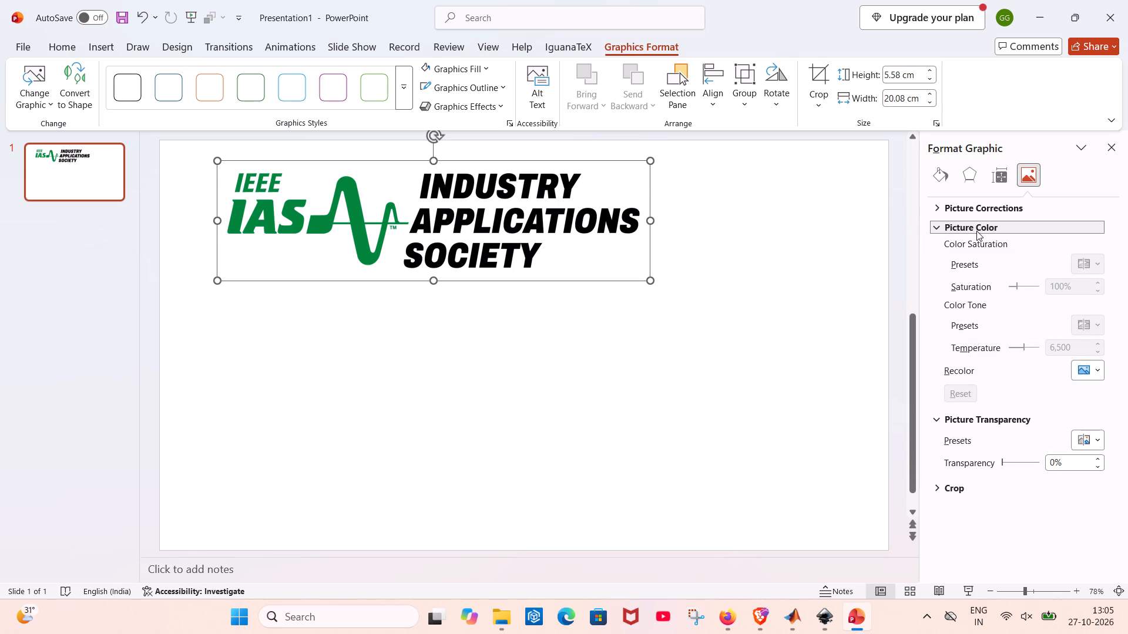
left_click(1090, 375)
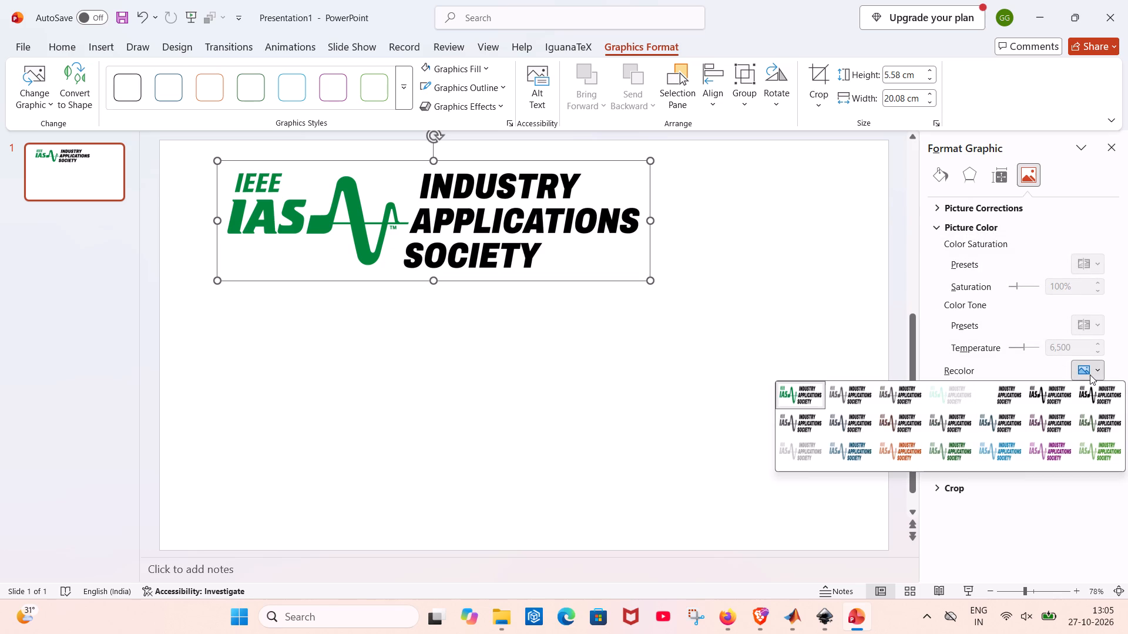
left_click(787, 450)
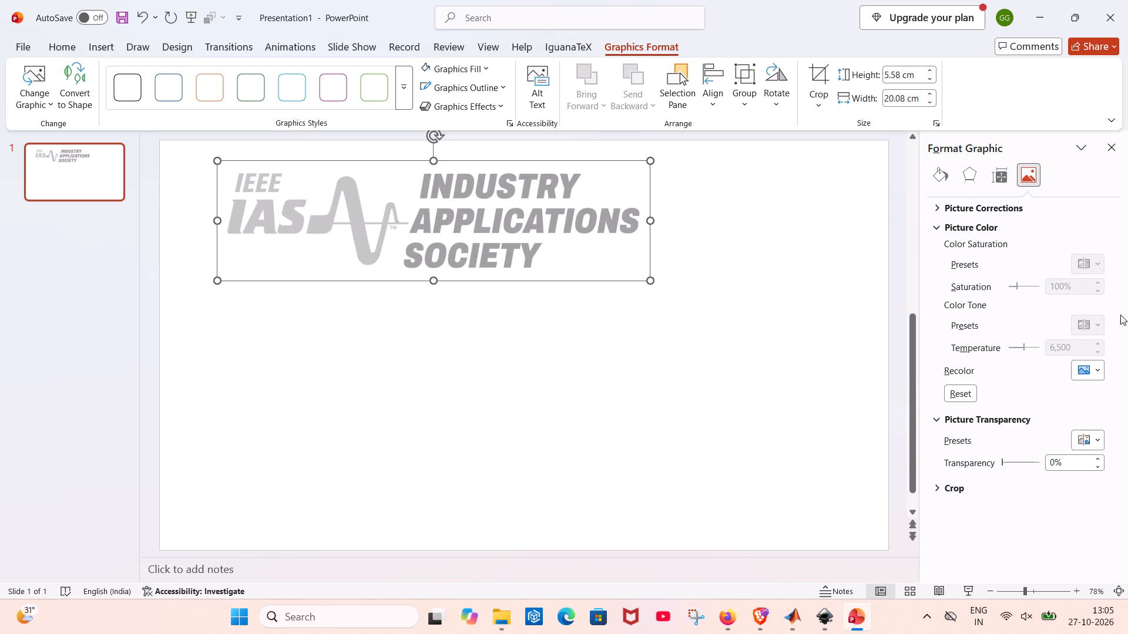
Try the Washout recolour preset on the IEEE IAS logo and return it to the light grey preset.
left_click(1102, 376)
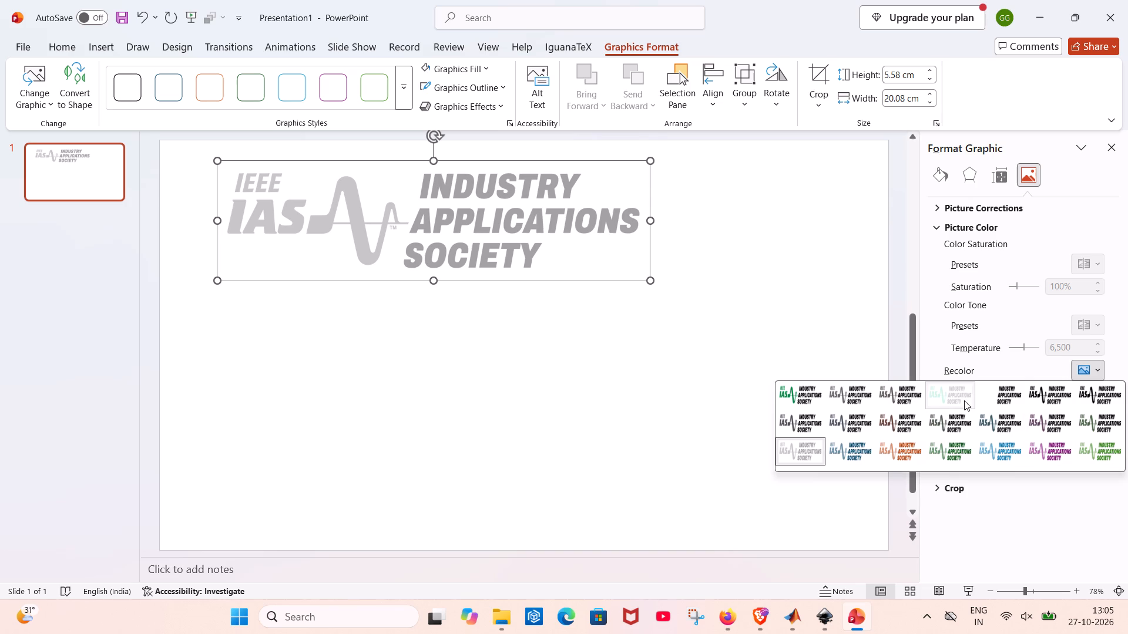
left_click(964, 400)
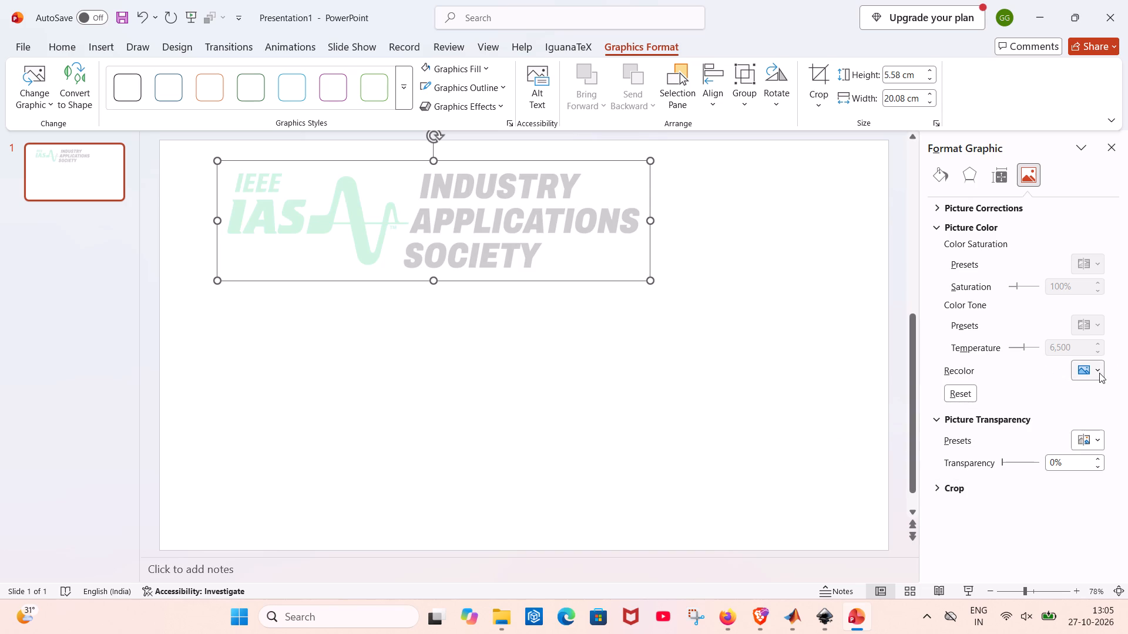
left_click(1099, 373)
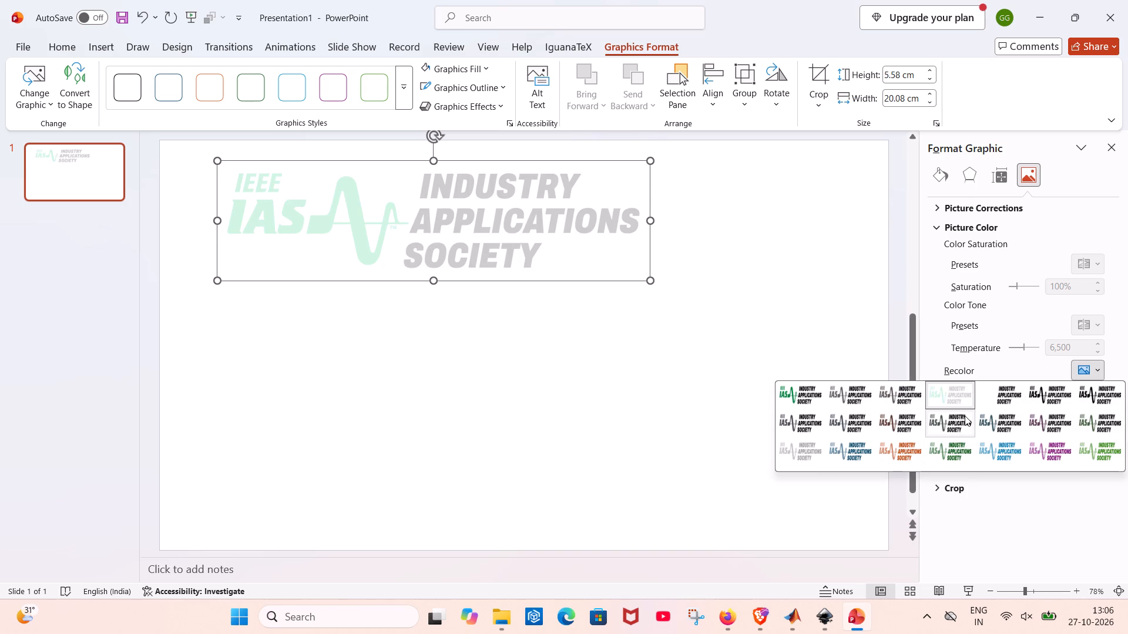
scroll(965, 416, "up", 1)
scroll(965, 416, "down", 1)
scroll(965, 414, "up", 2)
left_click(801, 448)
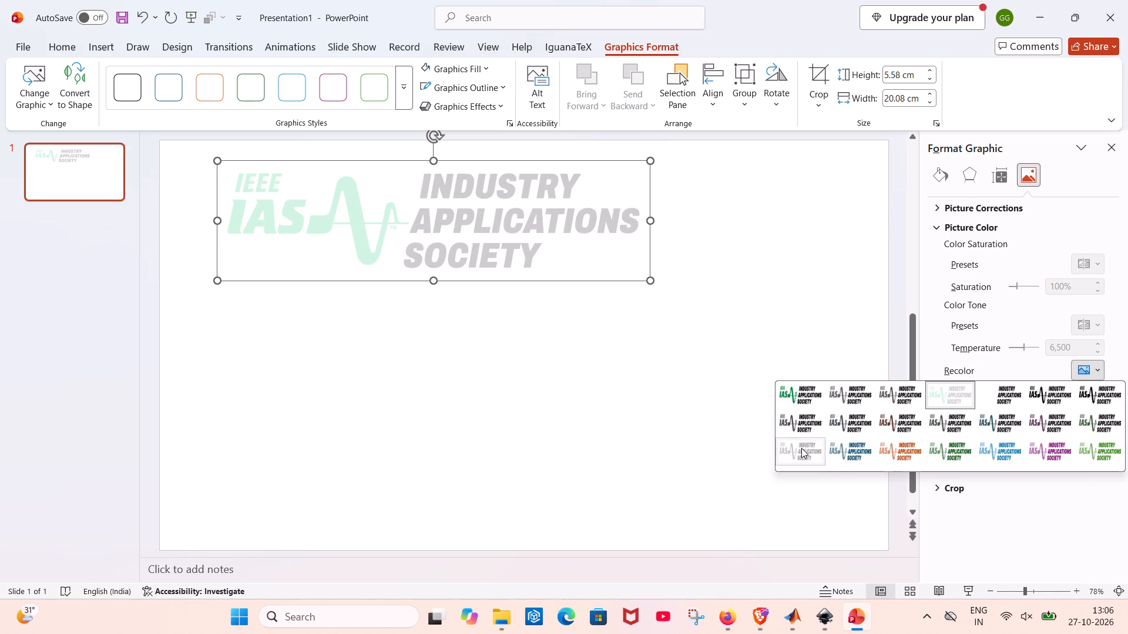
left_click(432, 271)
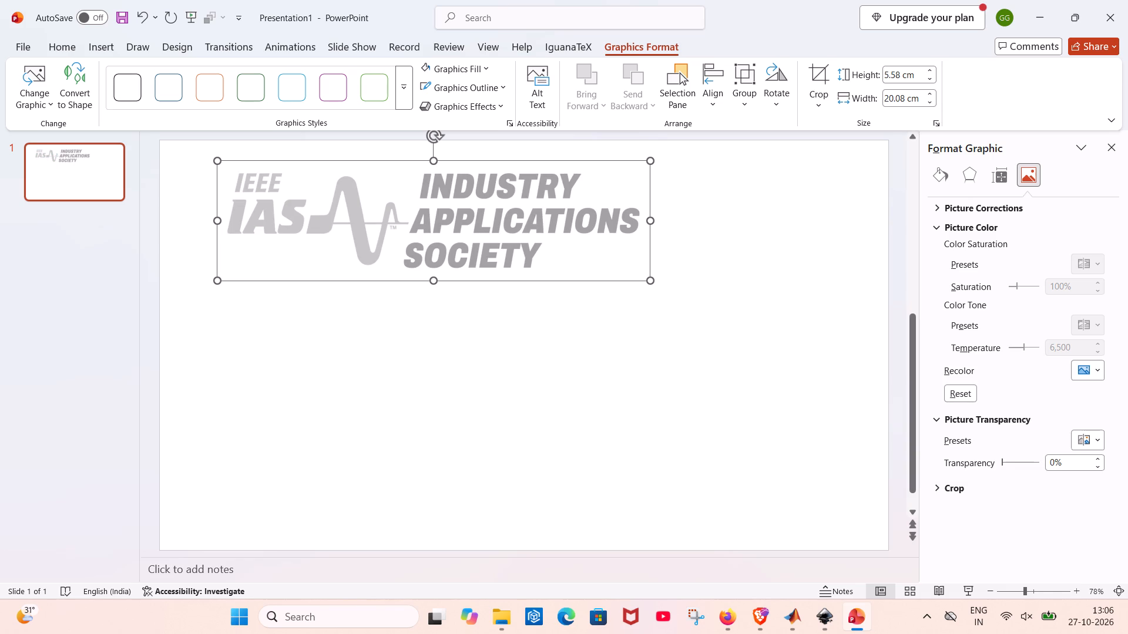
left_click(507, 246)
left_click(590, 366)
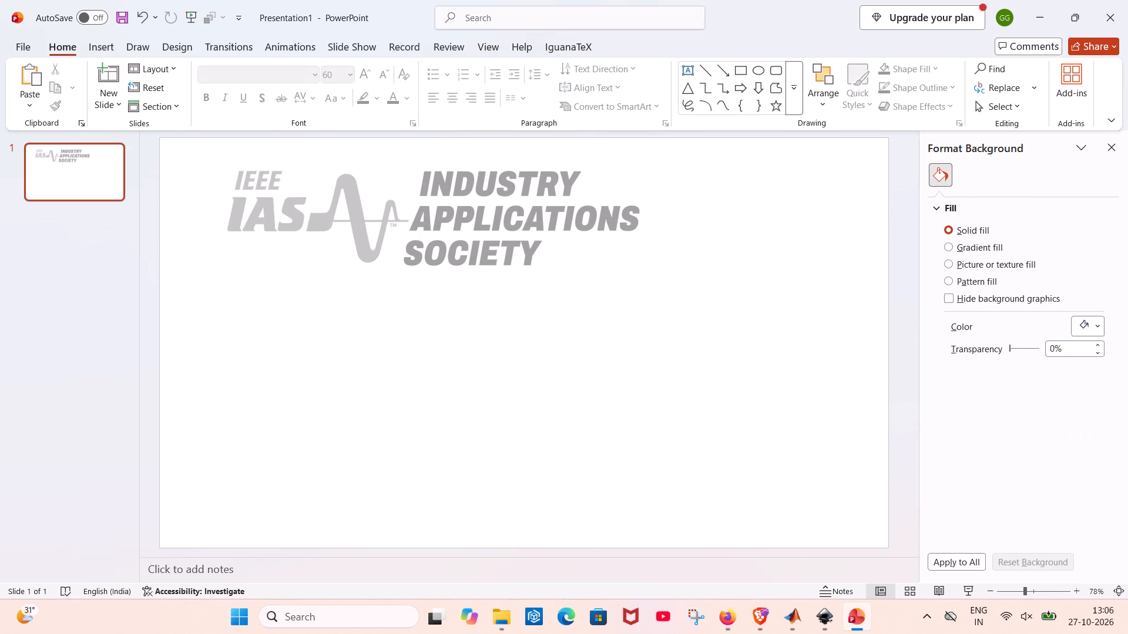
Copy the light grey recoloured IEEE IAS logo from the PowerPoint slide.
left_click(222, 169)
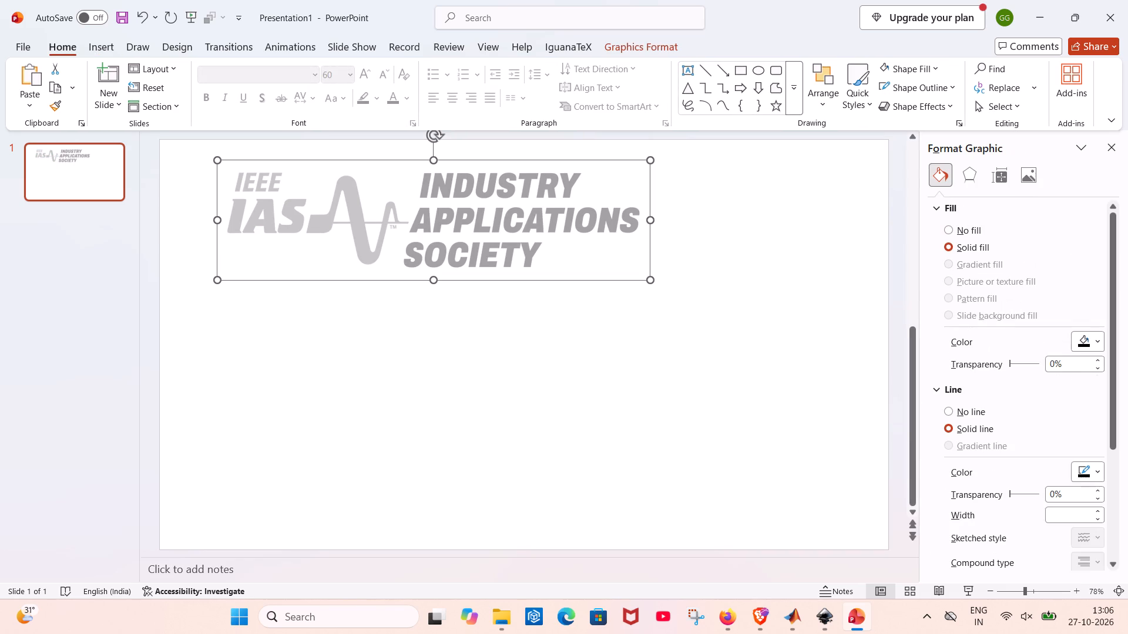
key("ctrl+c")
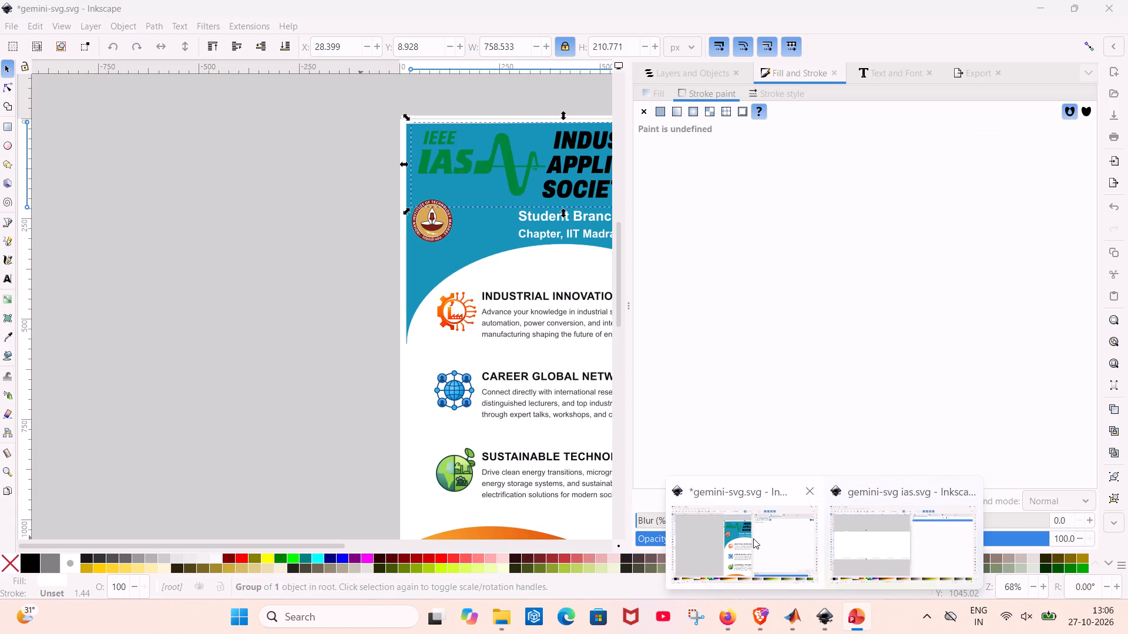
Switch to the gemini-svg.svg poster in Inkscape and move the green-and-black IEEE IAS logo off the blue header, to the poster's right.
left_click(753, 538)
middle_click_drag(425, 298, 130, 337)
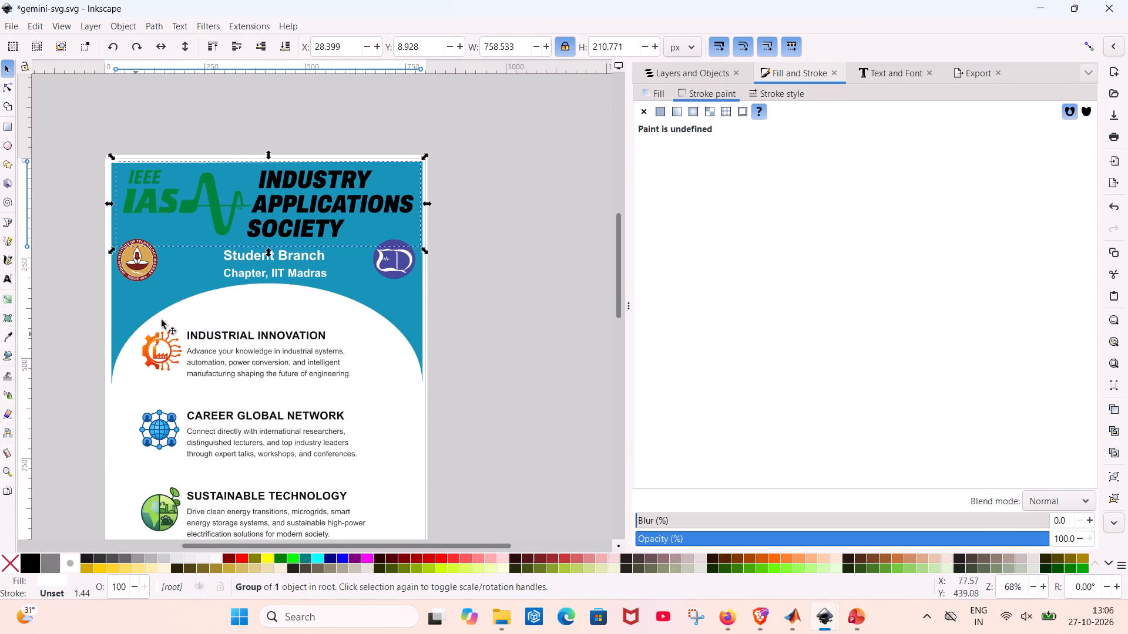
left_click_drag(283, 206, 337, 184)
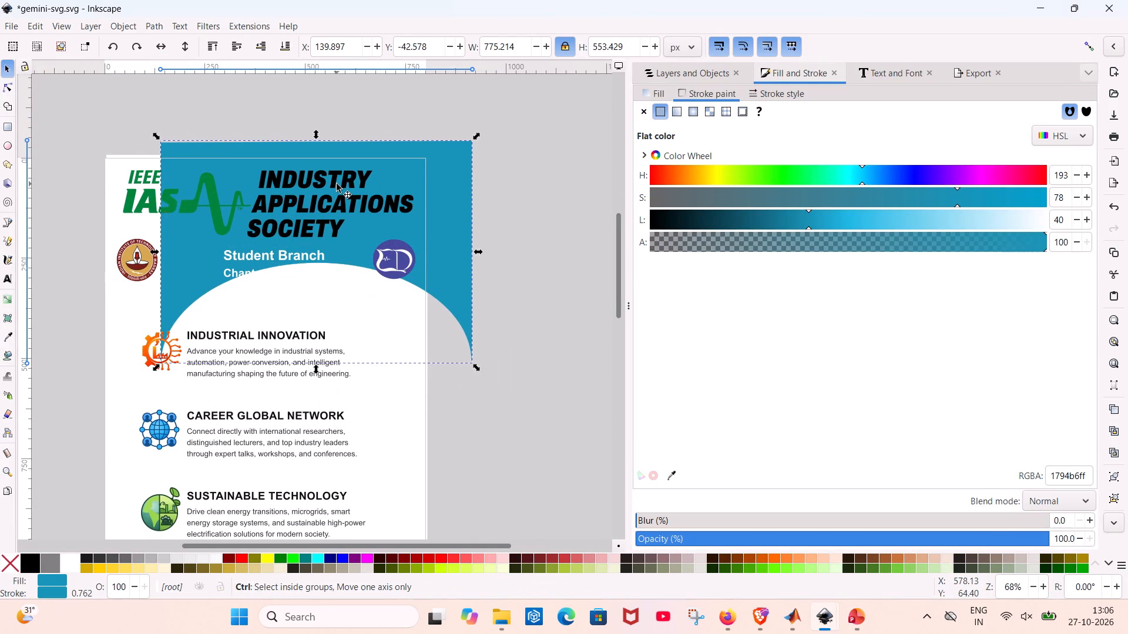
key("ctrl+z")
left_click(317, 184)
left_click_drag(317, 184, 358, 167)
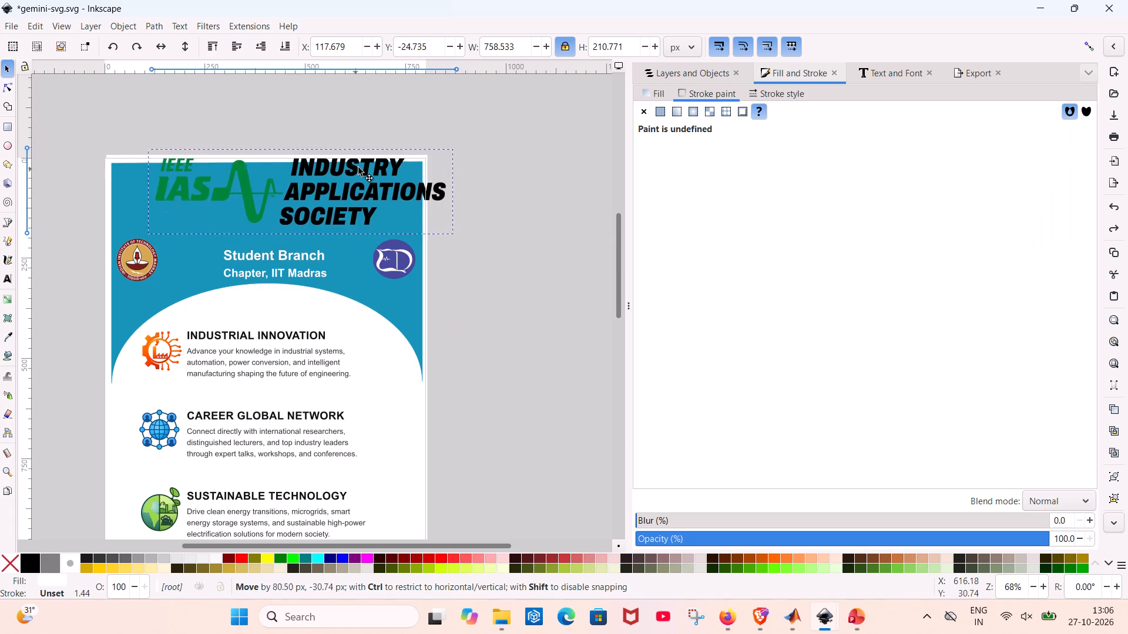
left_click_drag(358, 167, 579, 158)
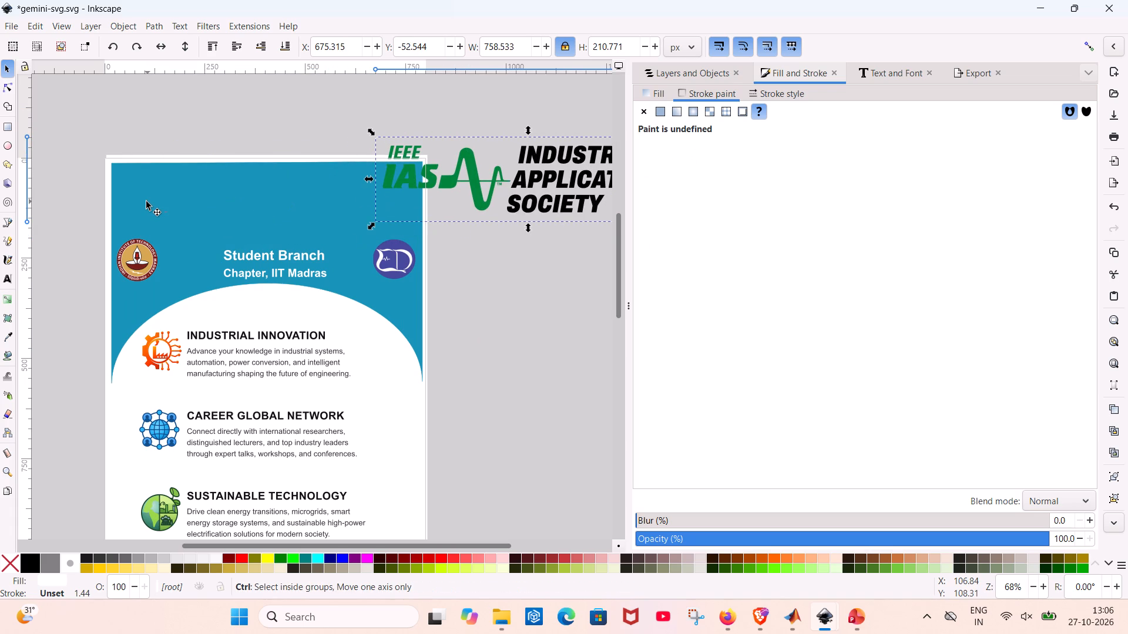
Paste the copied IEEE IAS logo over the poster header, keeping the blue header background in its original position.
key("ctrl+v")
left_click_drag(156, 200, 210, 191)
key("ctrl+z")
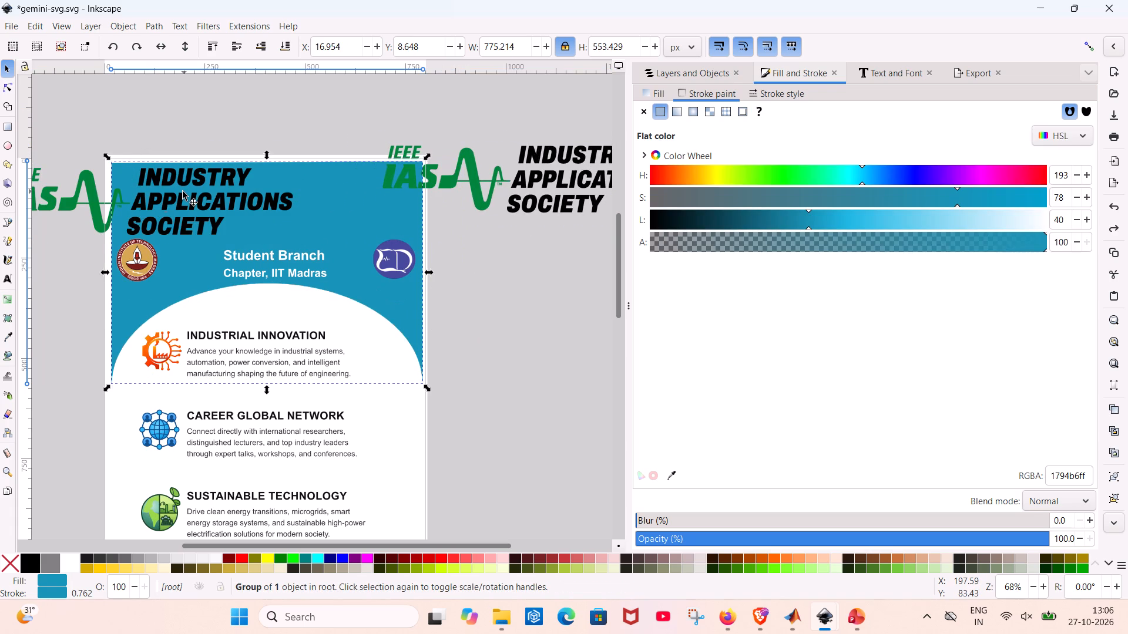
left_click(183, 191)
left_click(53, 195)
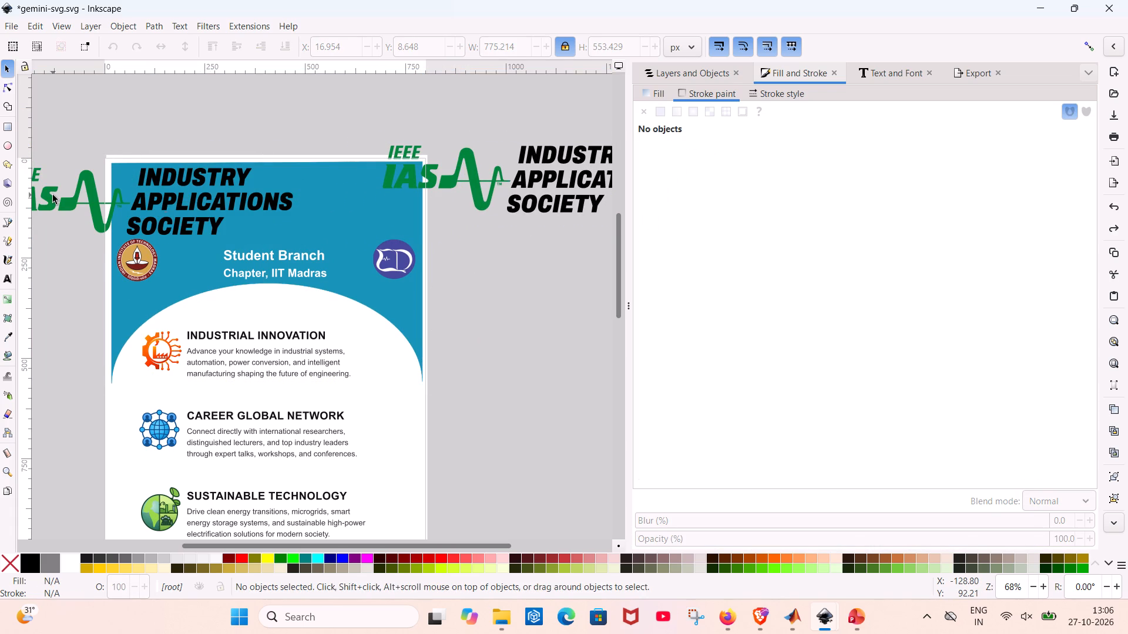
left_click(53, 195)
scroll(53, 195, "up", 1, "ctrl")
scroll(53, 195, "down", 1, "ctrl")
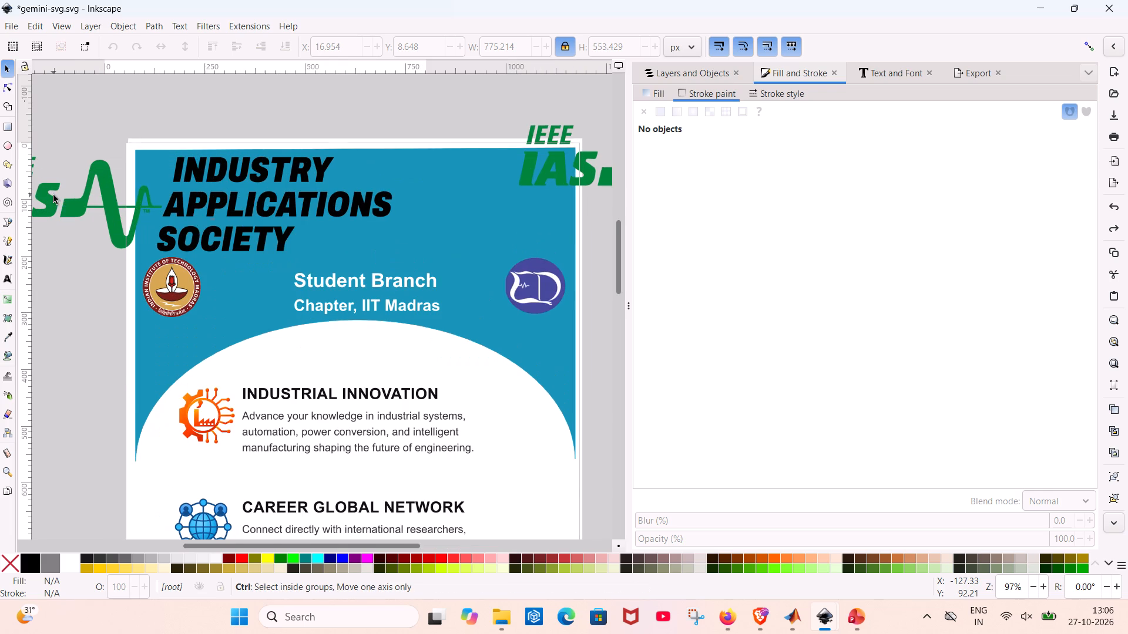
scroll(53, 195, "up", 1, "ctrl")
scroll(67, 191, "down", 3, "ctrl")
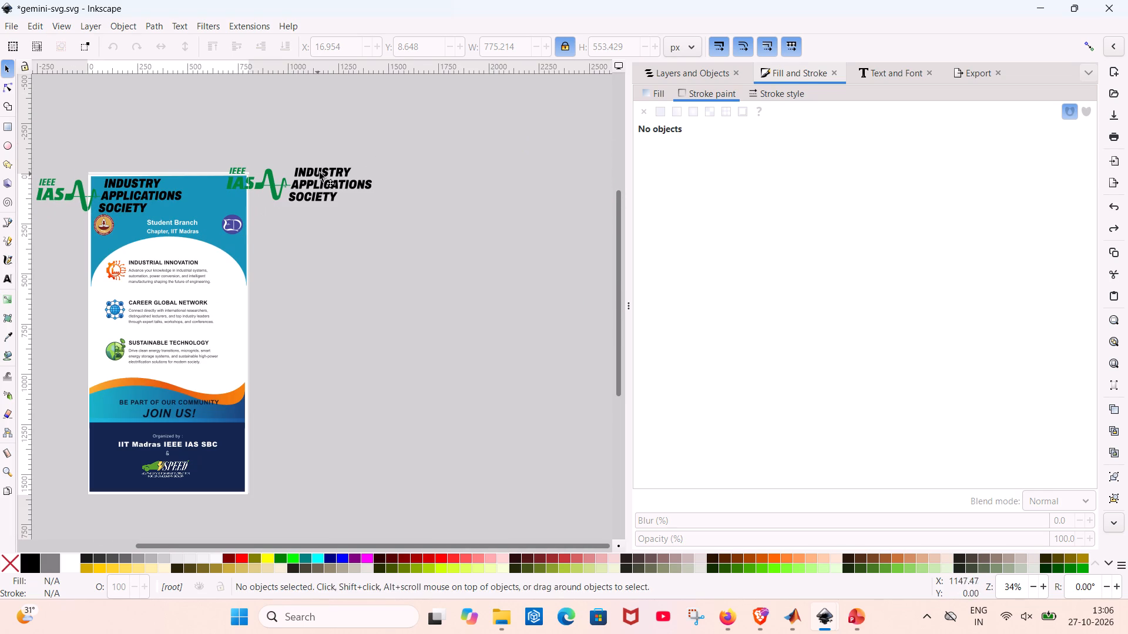
Move the original green-and-black logo farther off the poster, to about X 754, Y -85 px.
left_click(318, 173)
left_click_drag(317, 174, 337, 166)
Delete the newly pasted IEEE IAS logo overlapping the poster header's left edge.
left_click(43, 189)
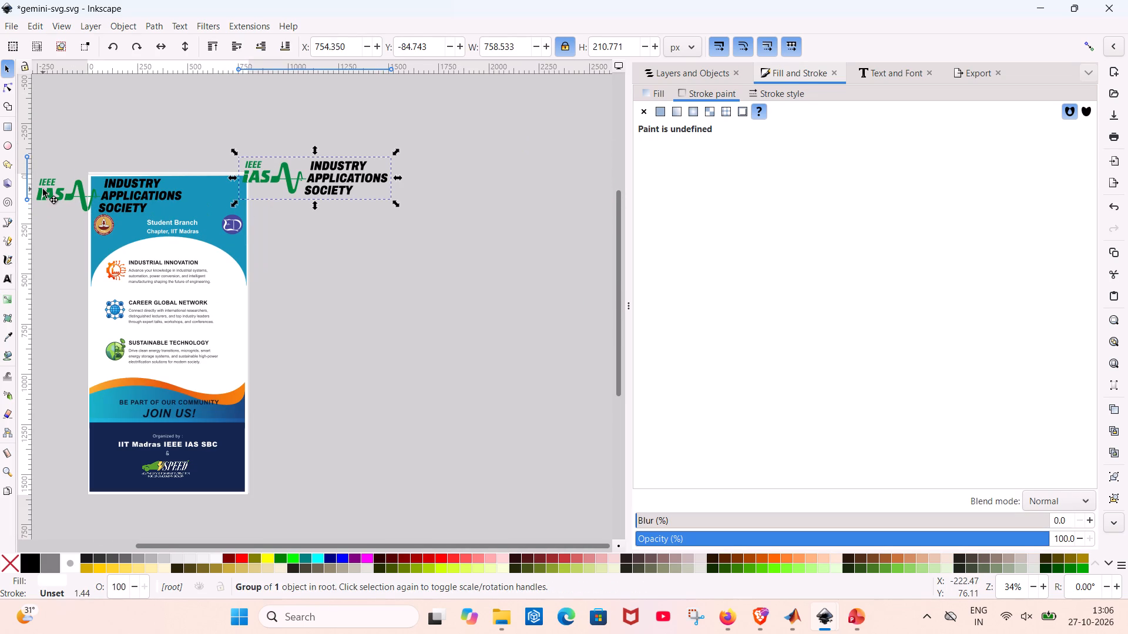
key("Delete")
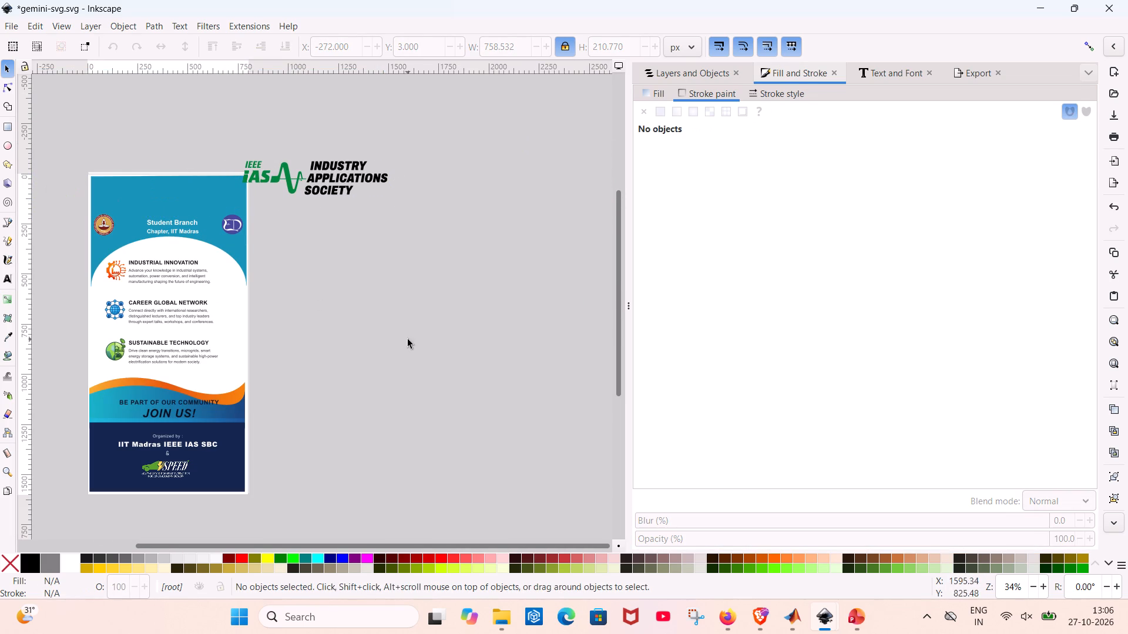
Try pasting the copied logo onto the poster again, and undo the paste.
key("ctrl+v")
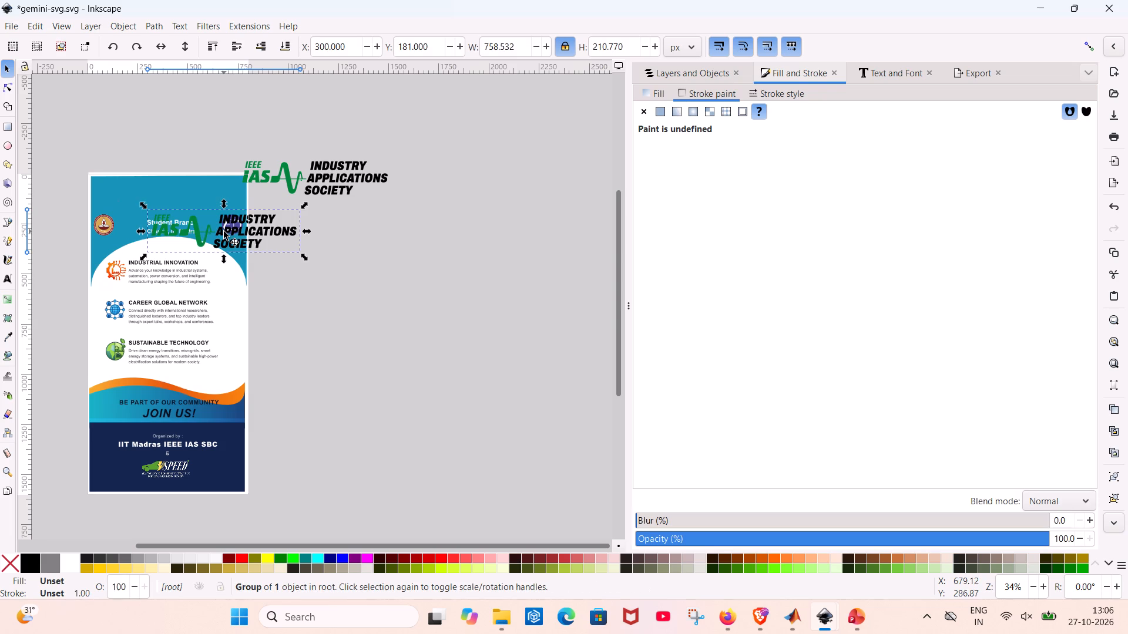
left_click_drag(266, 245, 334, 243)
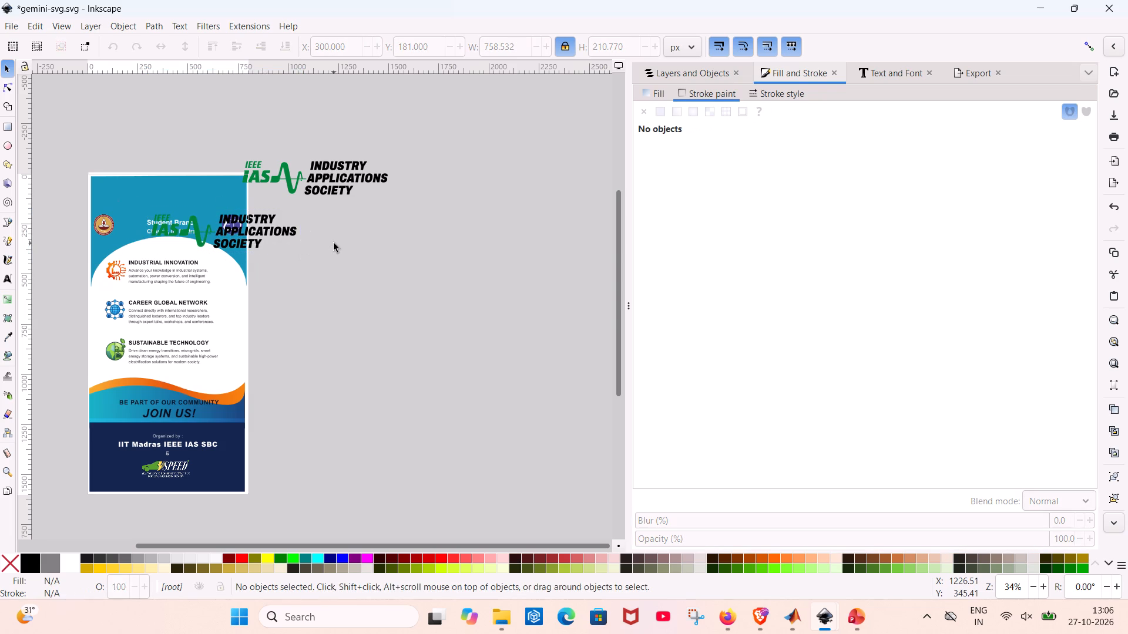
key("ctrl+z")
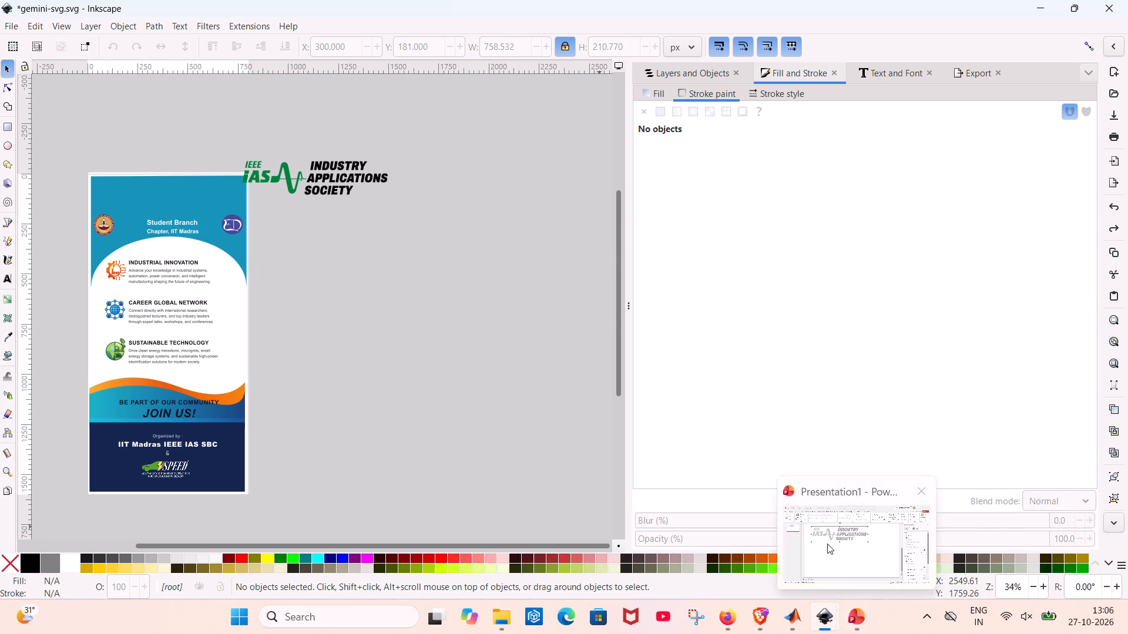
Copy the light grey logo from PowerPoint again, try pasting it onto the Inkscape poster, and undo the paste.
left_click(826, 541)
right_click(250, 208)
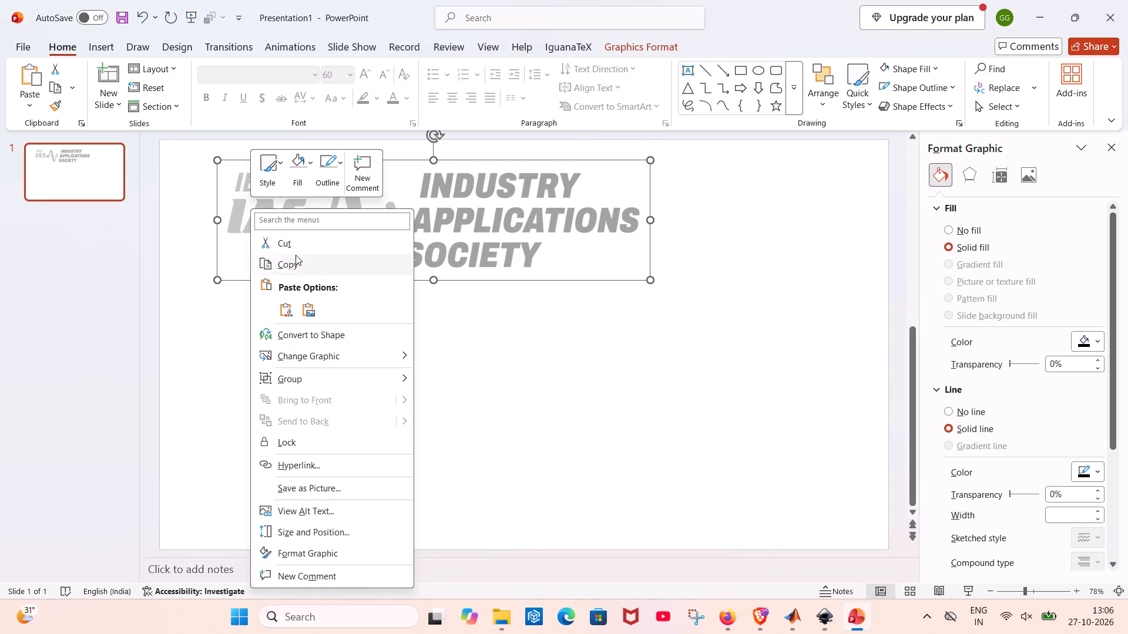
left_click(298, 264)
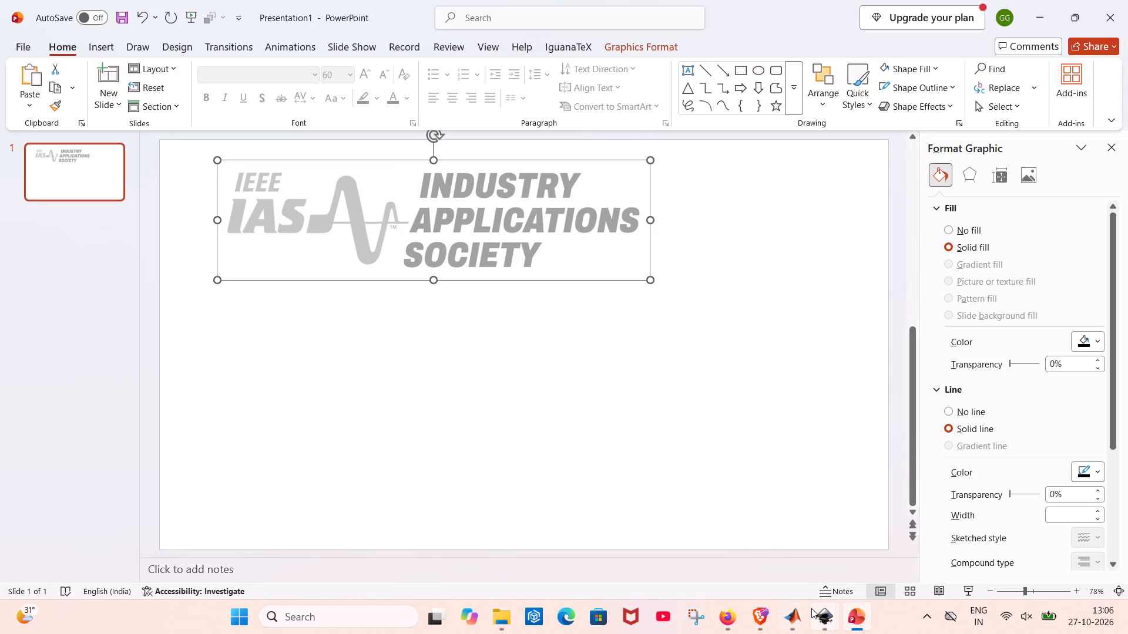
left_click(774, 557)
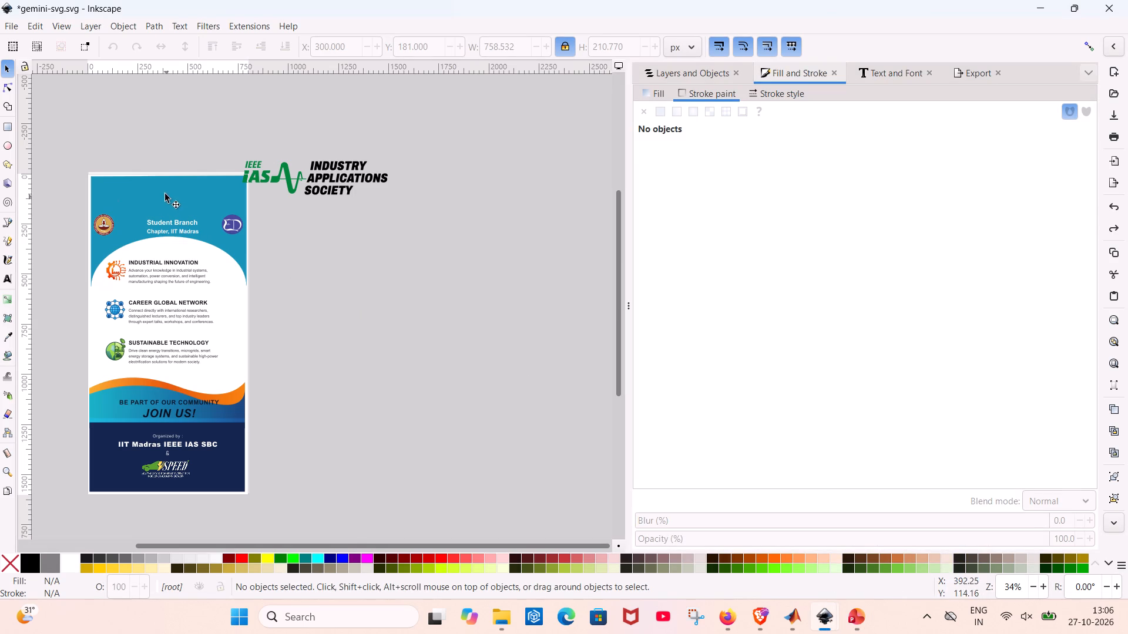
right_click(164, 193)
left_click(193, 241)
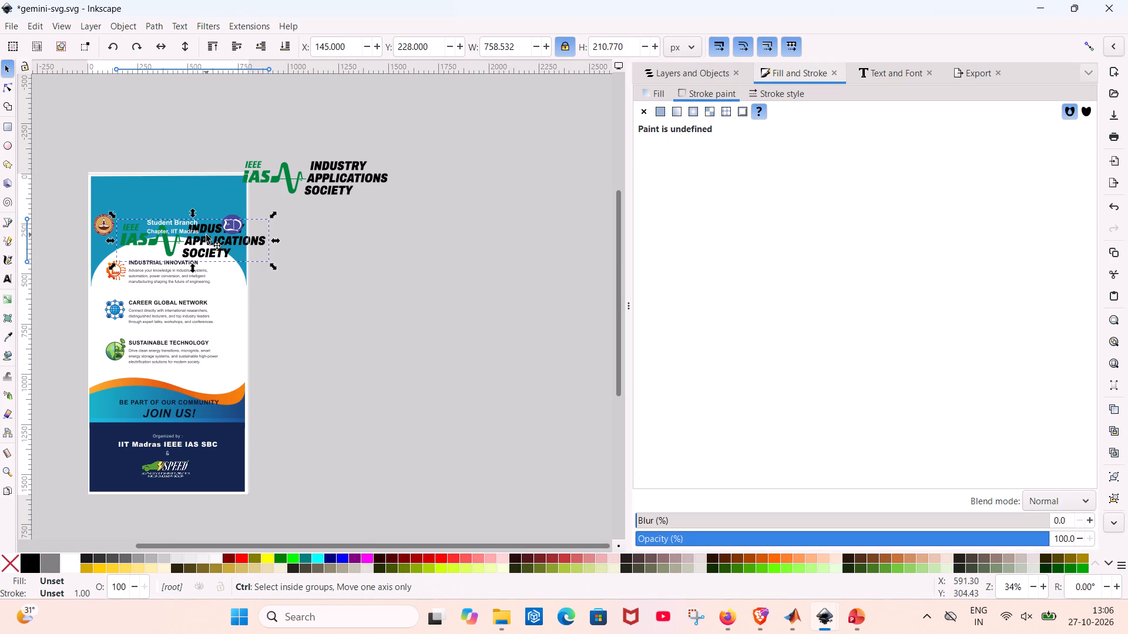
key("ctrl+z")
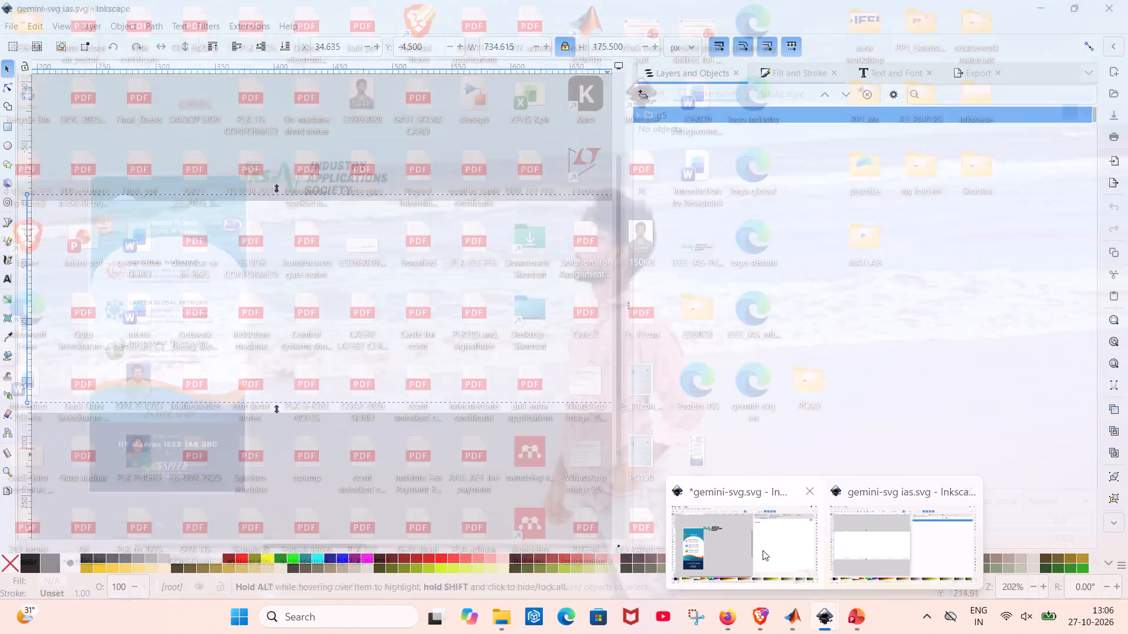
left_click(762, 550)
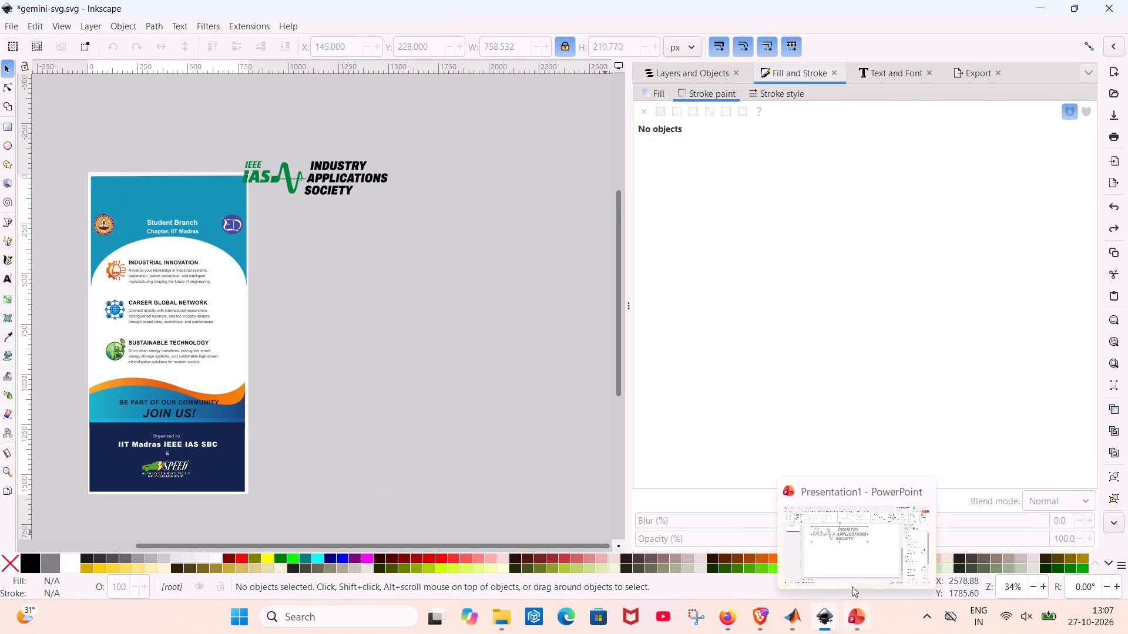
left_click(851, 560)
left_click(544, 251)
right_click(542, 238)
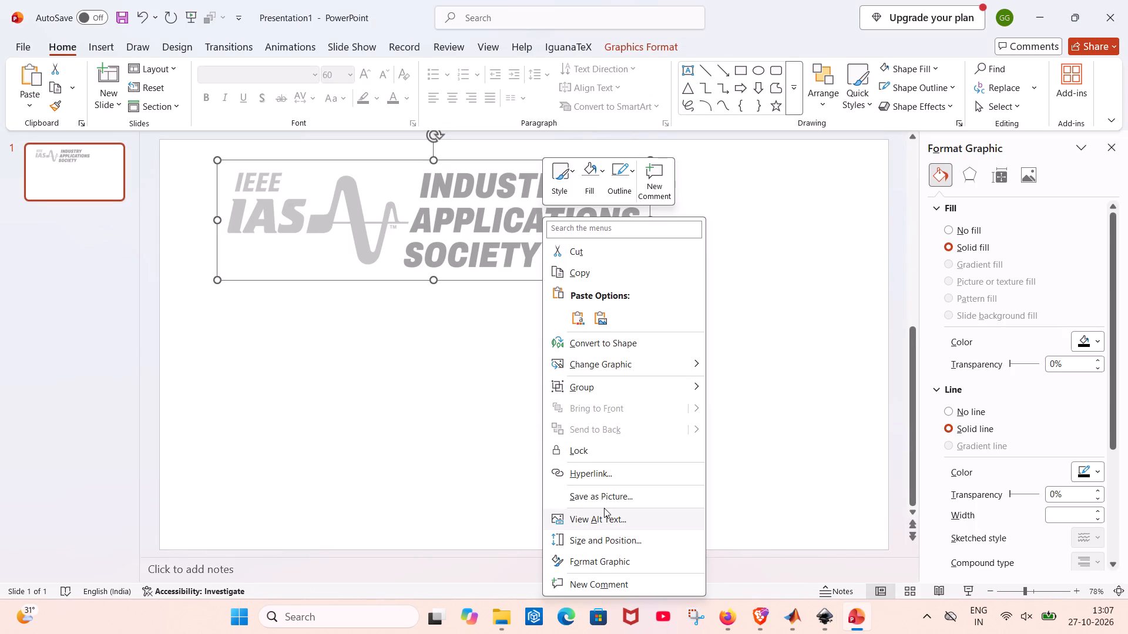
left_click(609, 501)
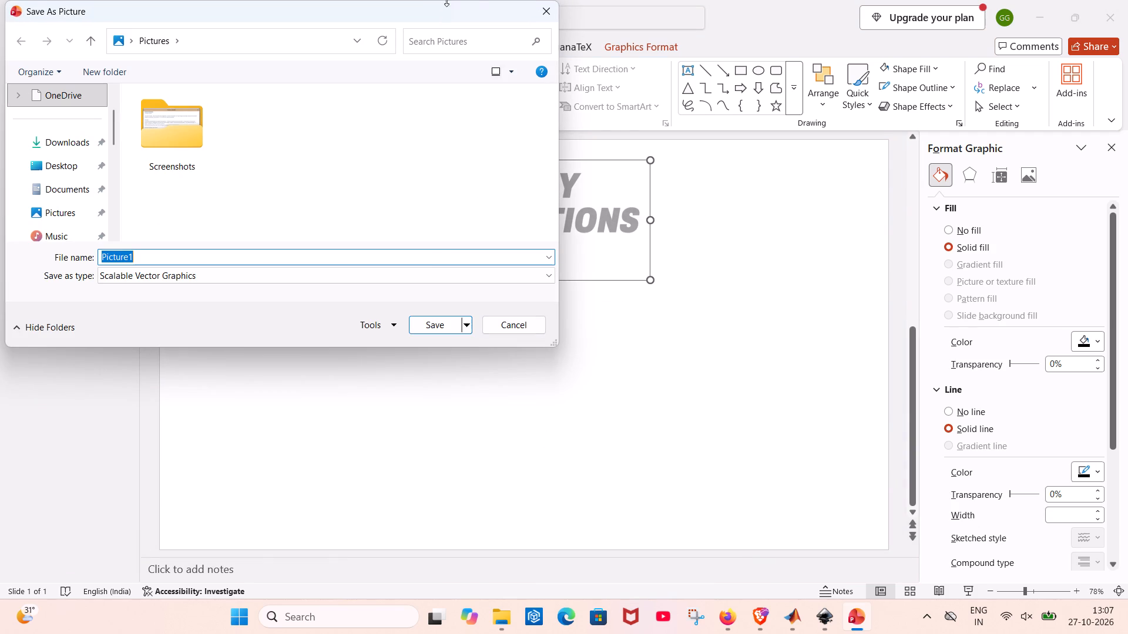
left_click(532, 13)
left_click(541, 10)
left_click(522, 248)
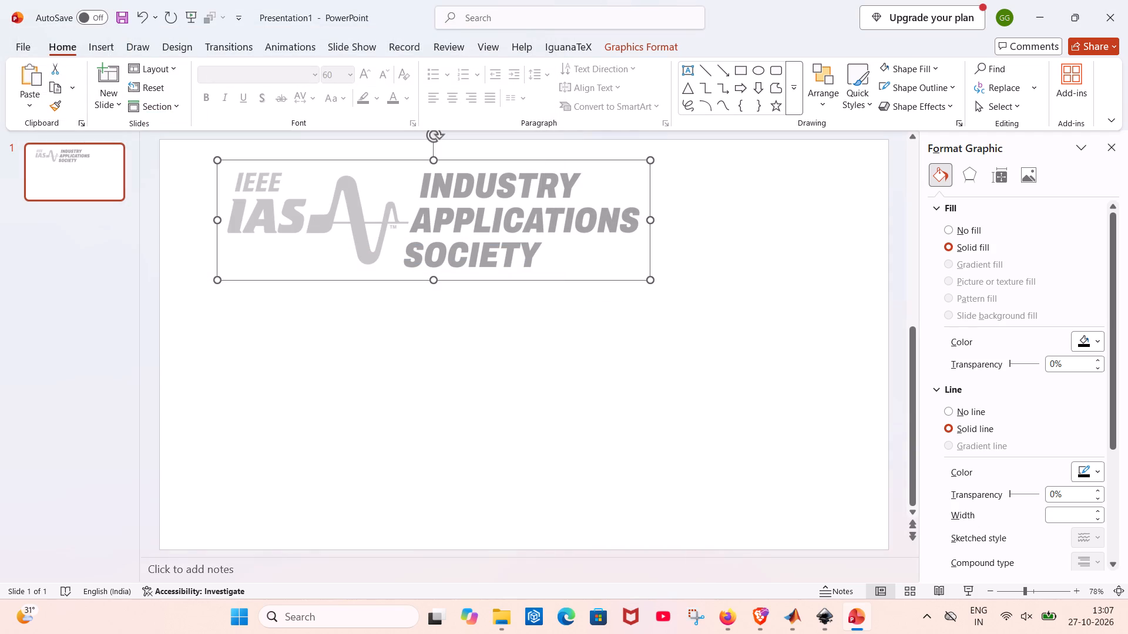
Copy the recoloured logo in PowerPoint once more and paste it into gemini-svg.svg in Inkscape, on the empty canvas beside the poster.
right_click(269, 190)
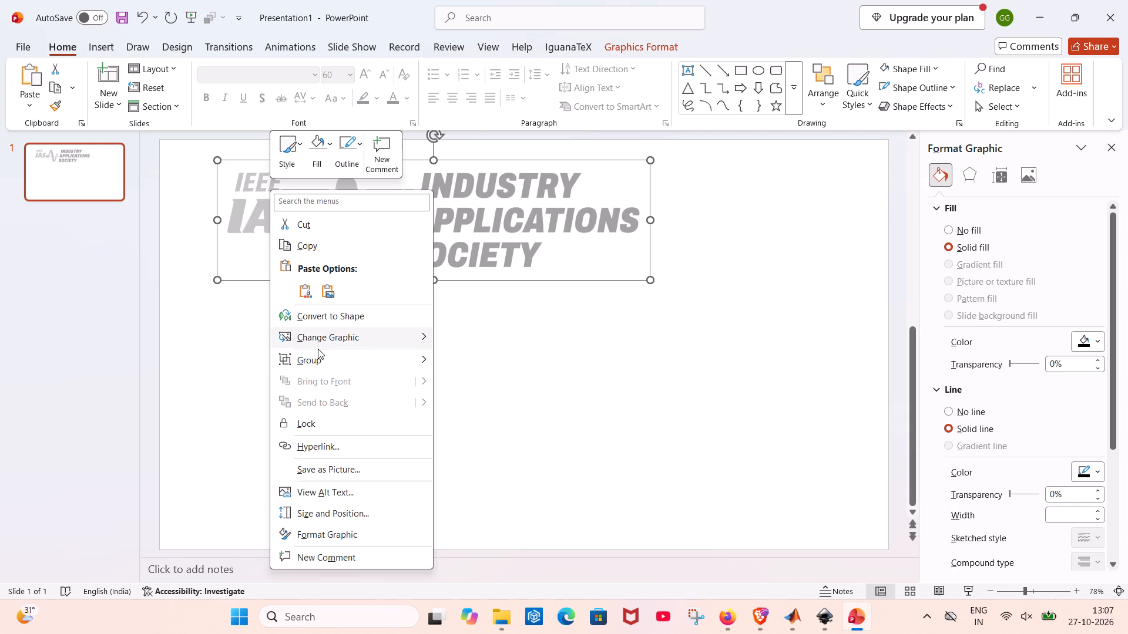
left_click(340, 255)
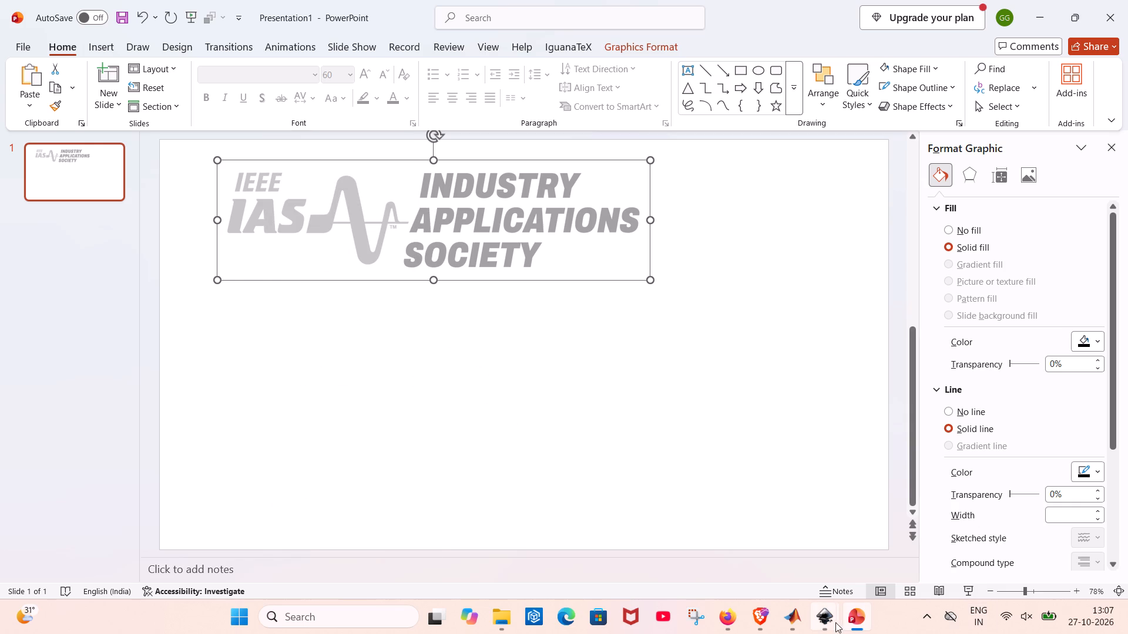
left_click(778, 534)
right_click(313, 345)
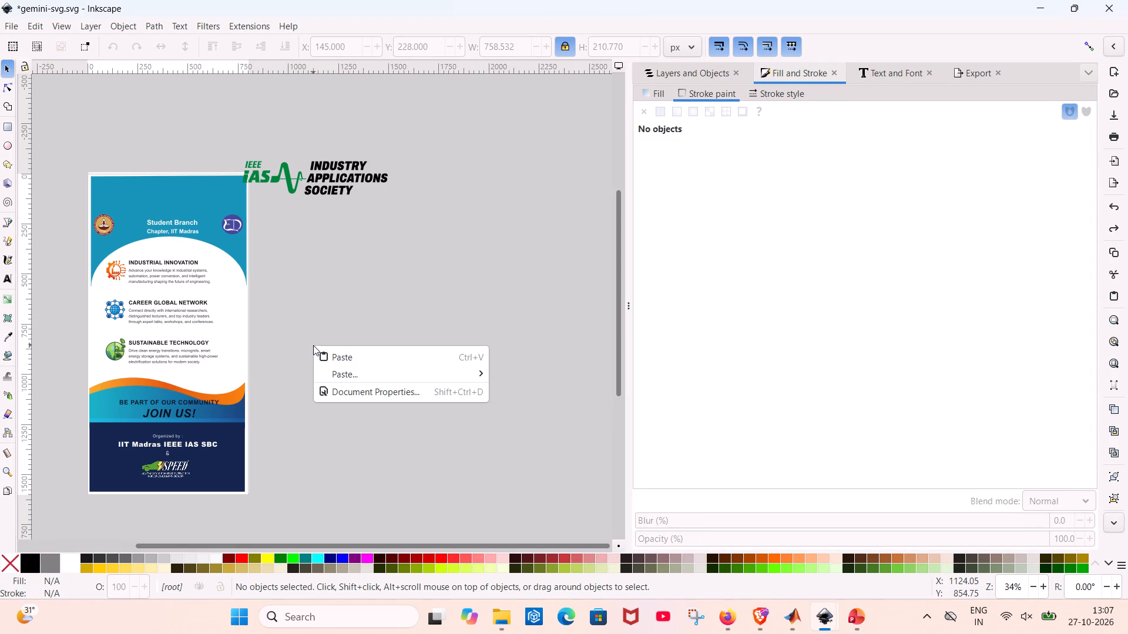
left_click(346, 359)
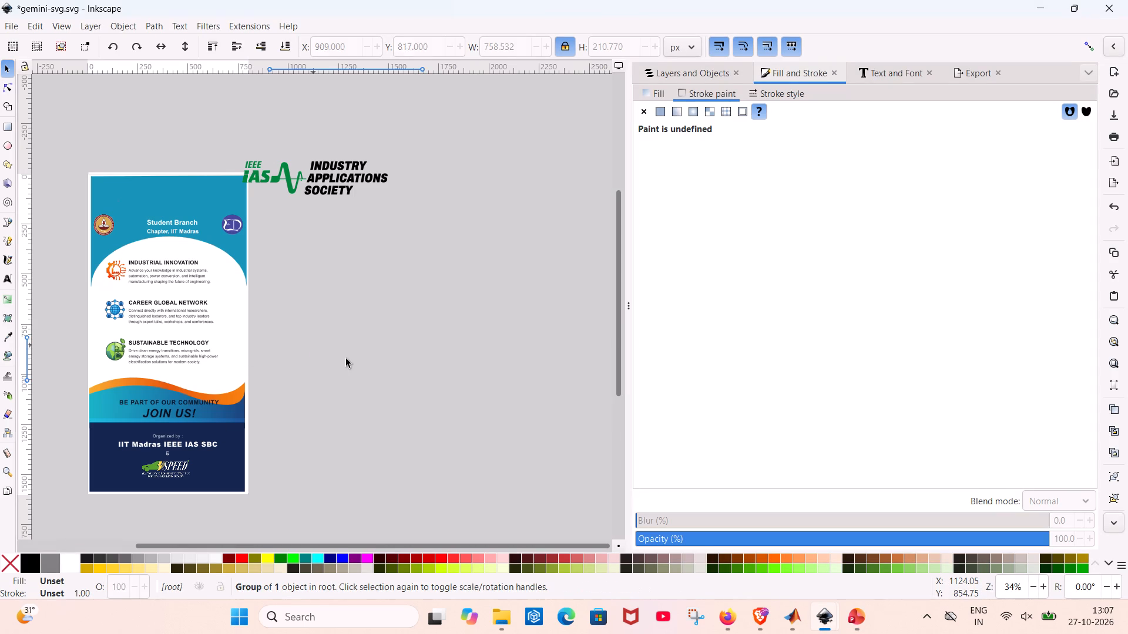
left_click(346, 359)
right_click(346, 359)
left_click(346, 359)
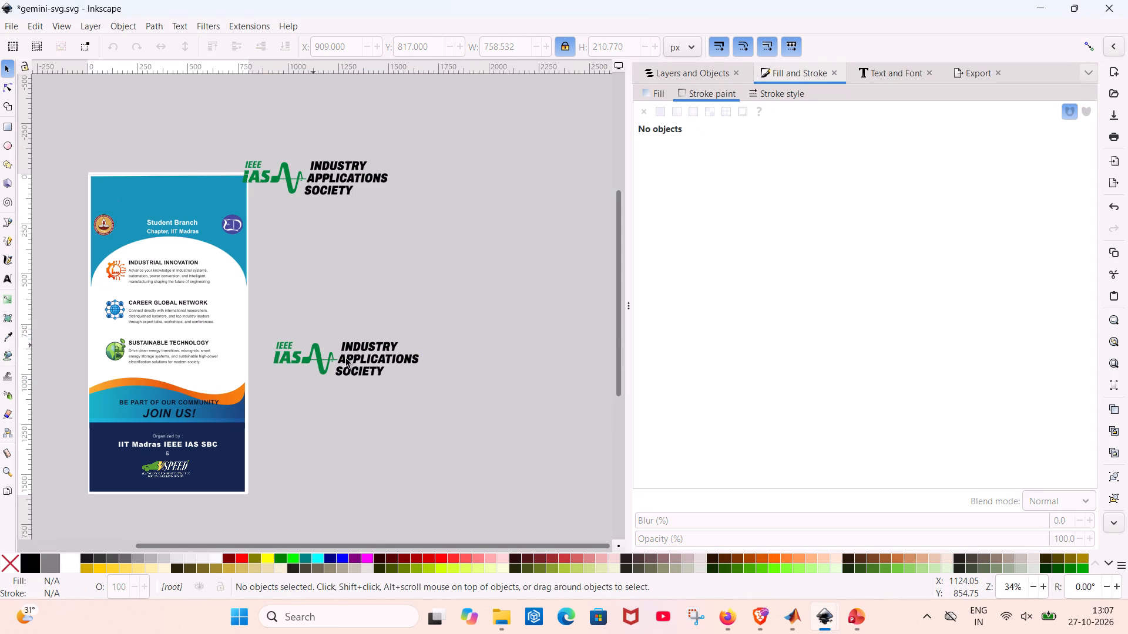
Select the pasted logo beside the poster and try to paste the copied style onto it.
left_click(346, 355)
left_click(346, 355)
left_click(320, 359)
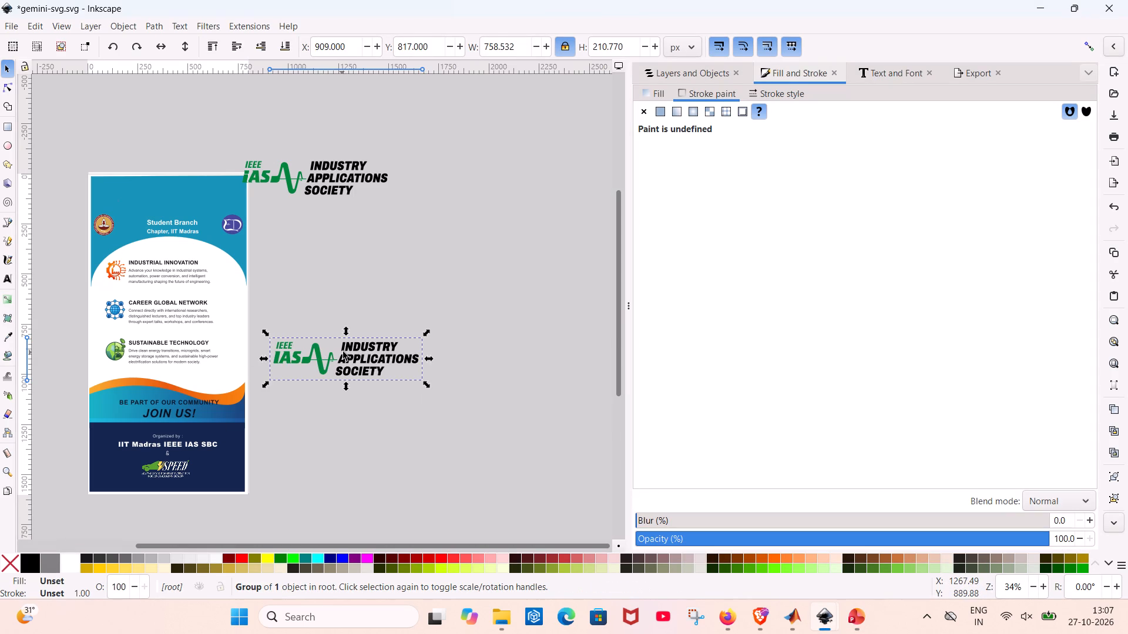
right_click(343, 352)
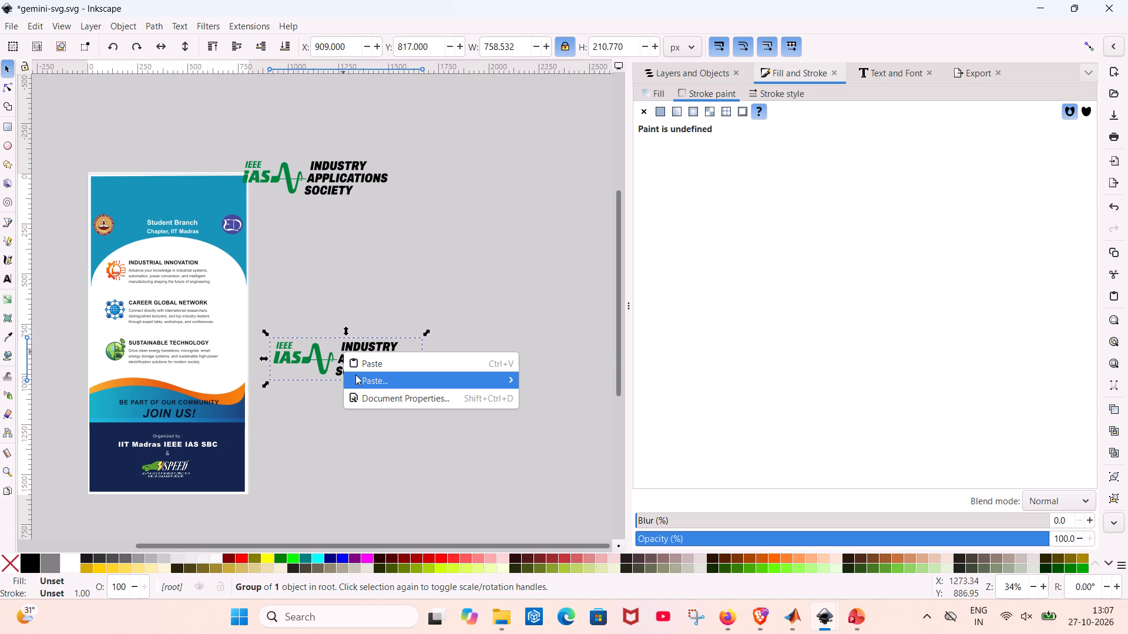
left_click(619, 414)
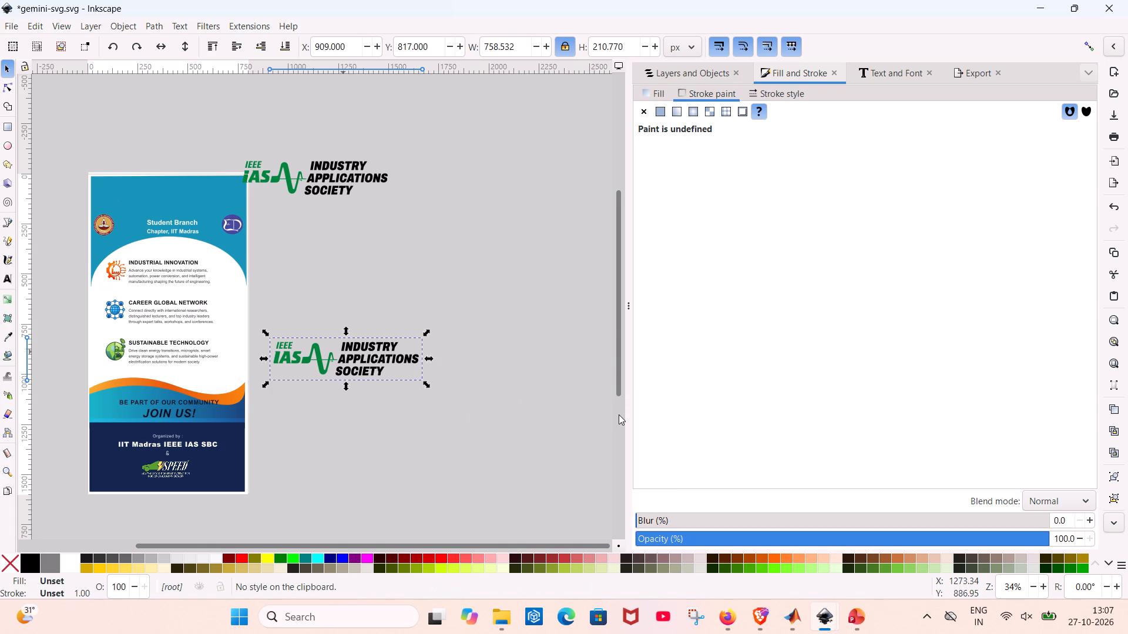
Open the Object Properties of the logo pasted beside the poster.
right_click(358, 369)
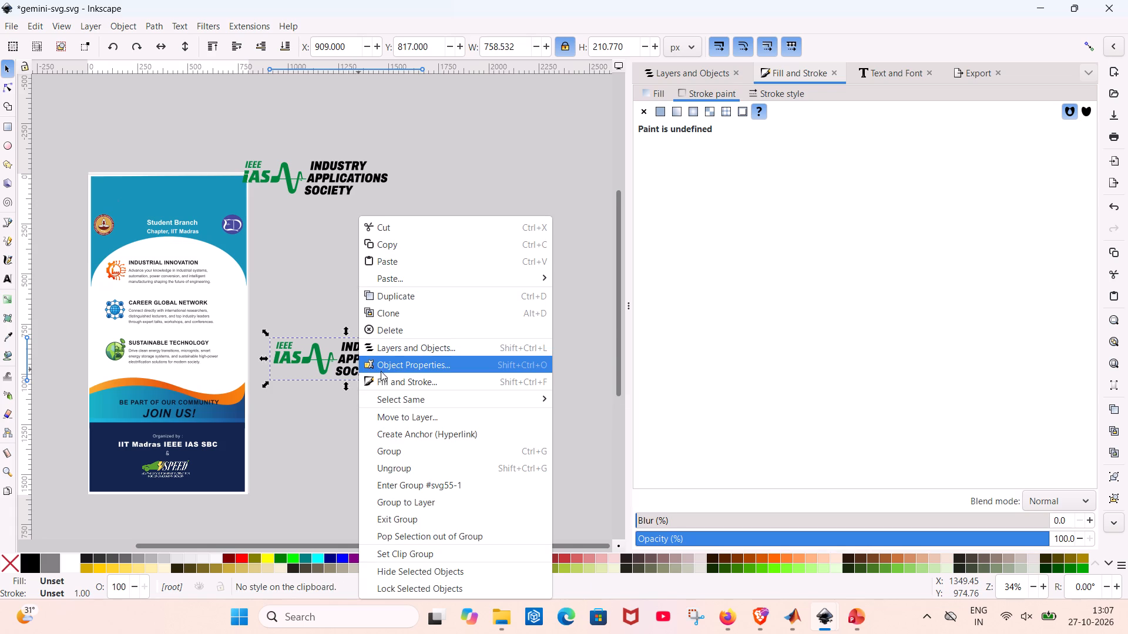
left_click(383, 383)
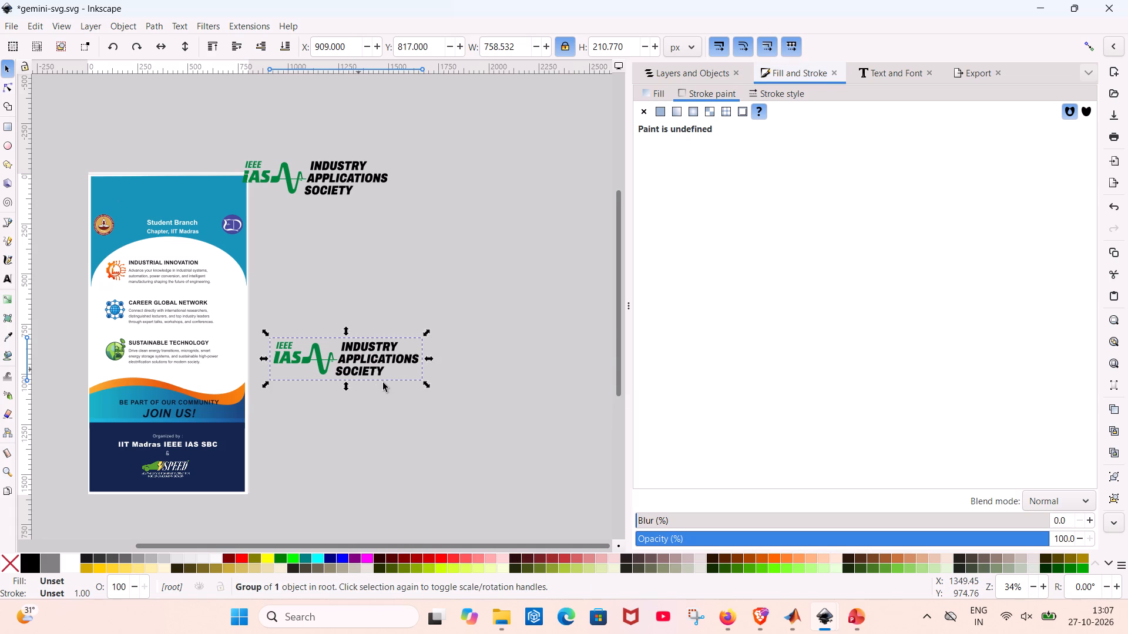
right_click(355, 367)
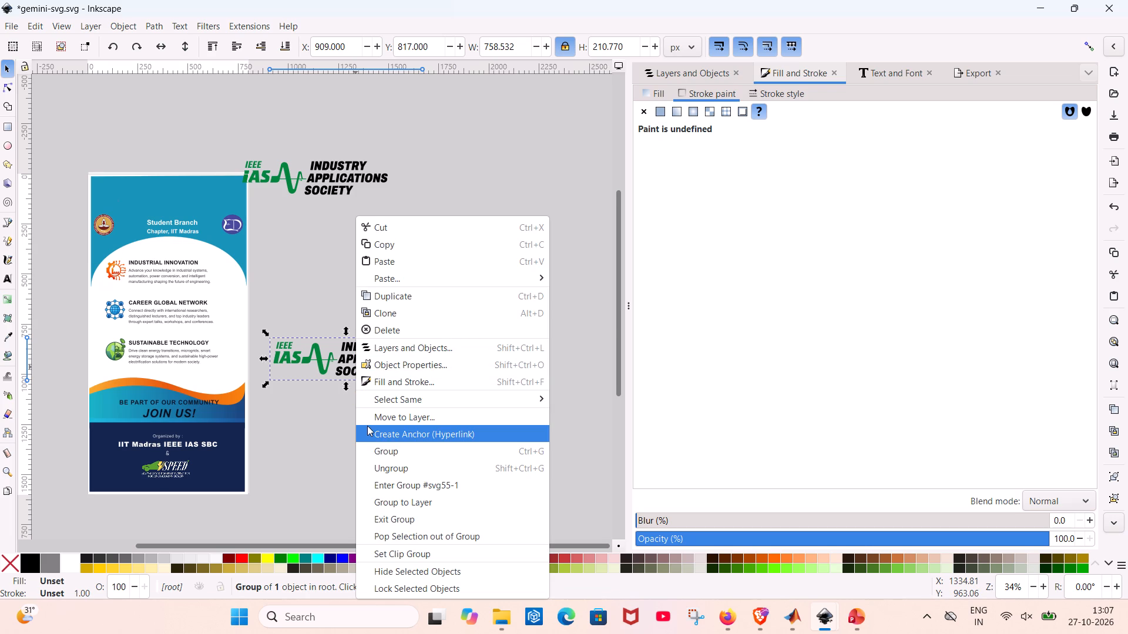
left_click(428, 369)
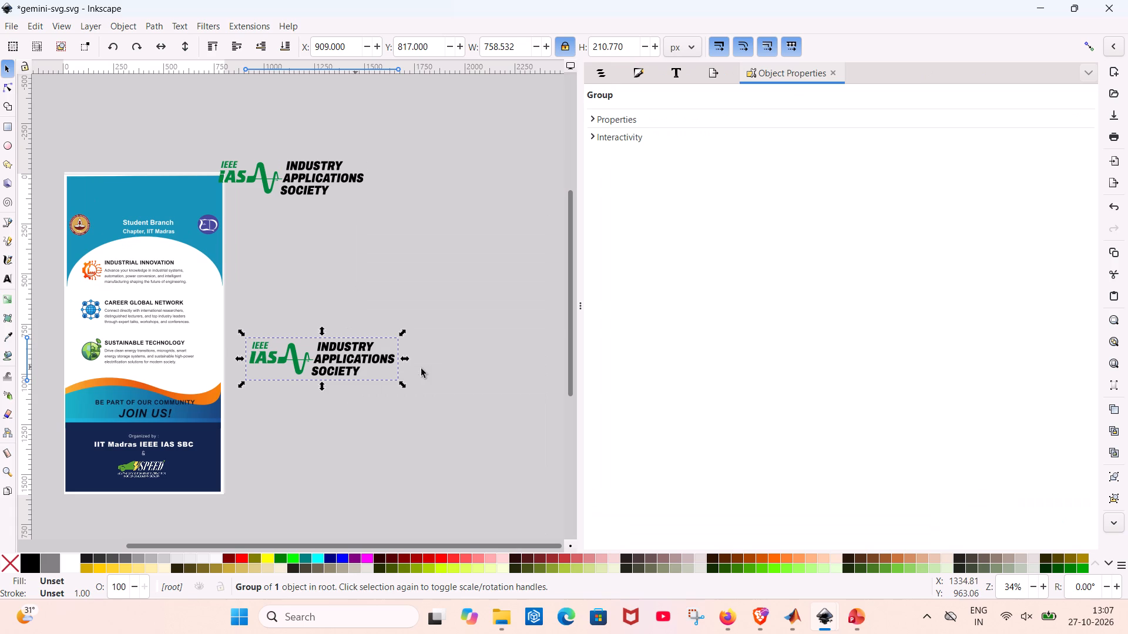
Enter the pasted logo's group and use Select Same on the inner logo group to select the matching objects.
right_click(336, 363)
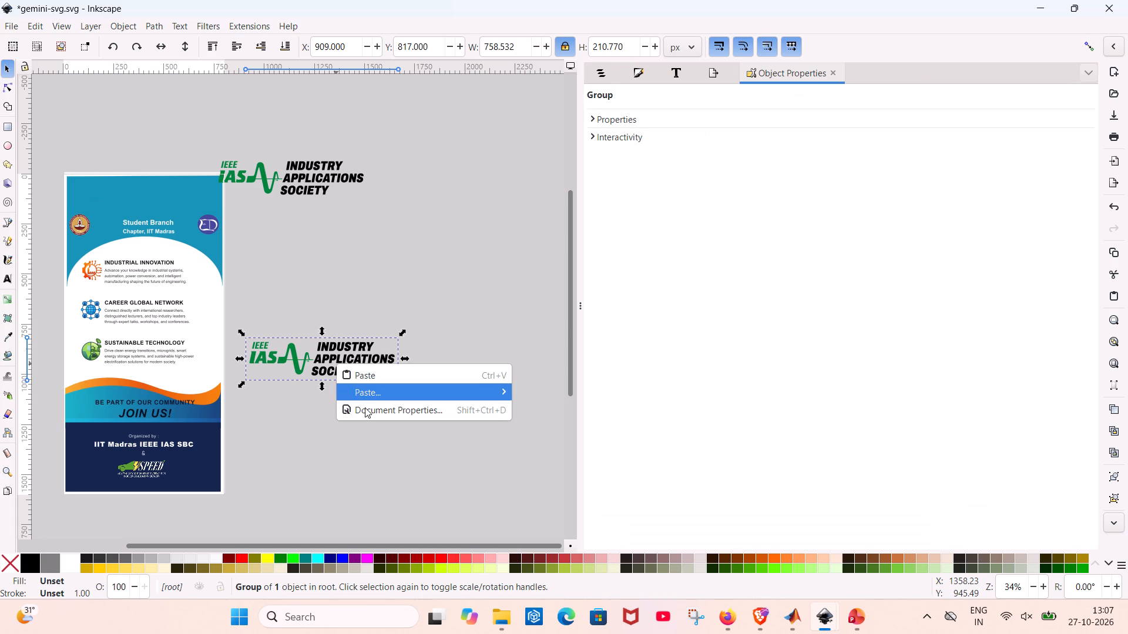
left_click(422, 343)
double_click(334, 359)
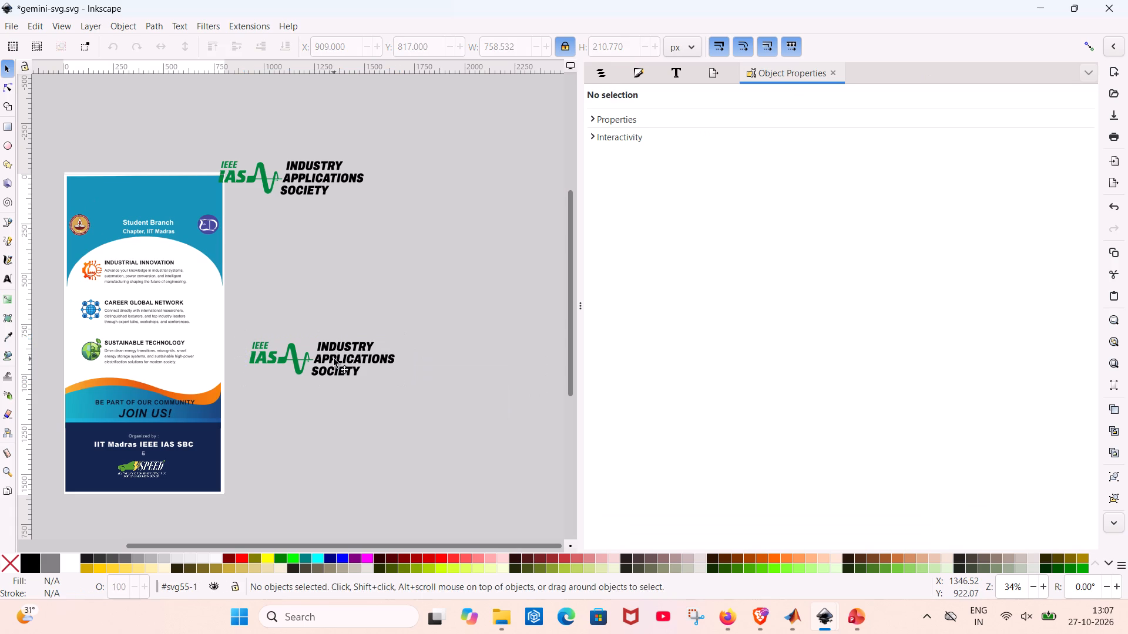
right_click(334, 359)
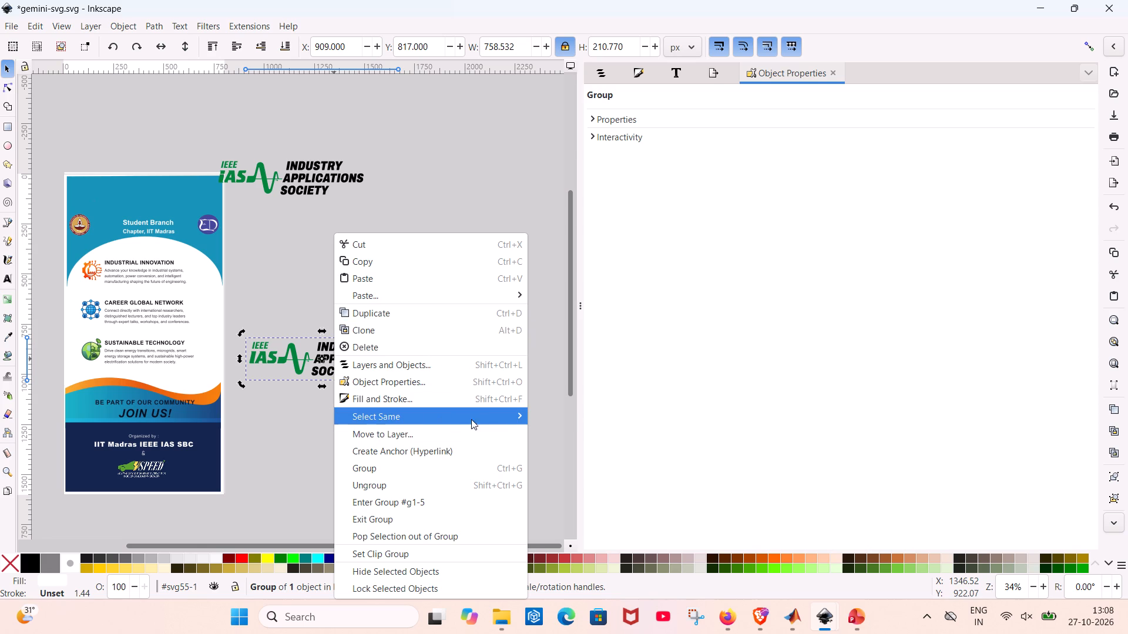
left_click(562, 436)
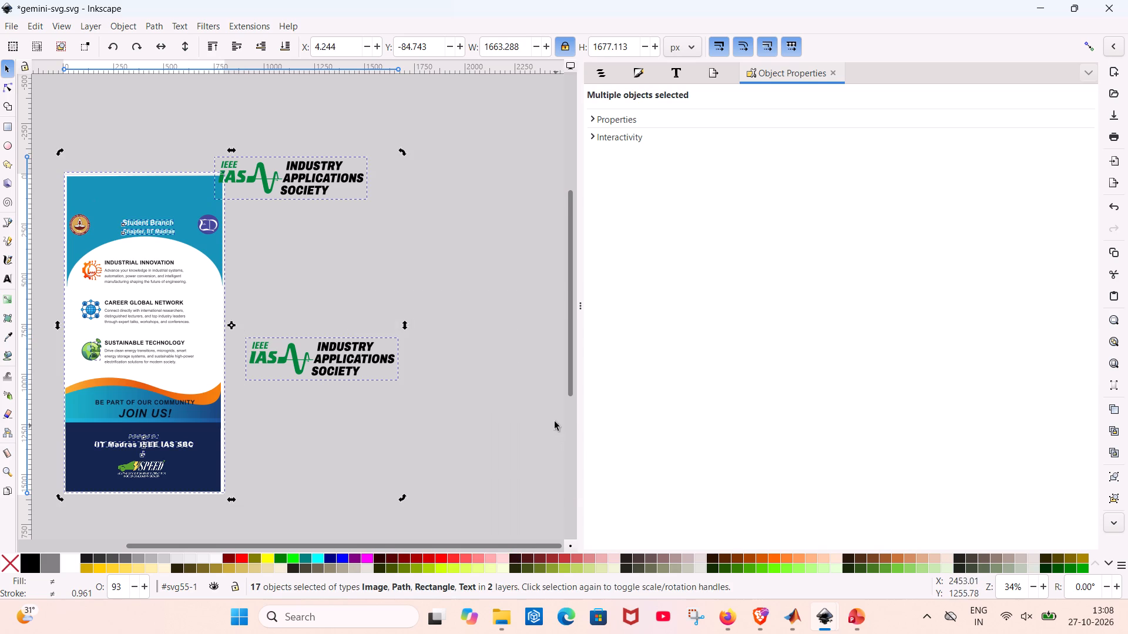
Apply a linear gradient fill to all the selected objects.
left_click(652, 122)
left_click(713, 73)
left_click(680, 76)
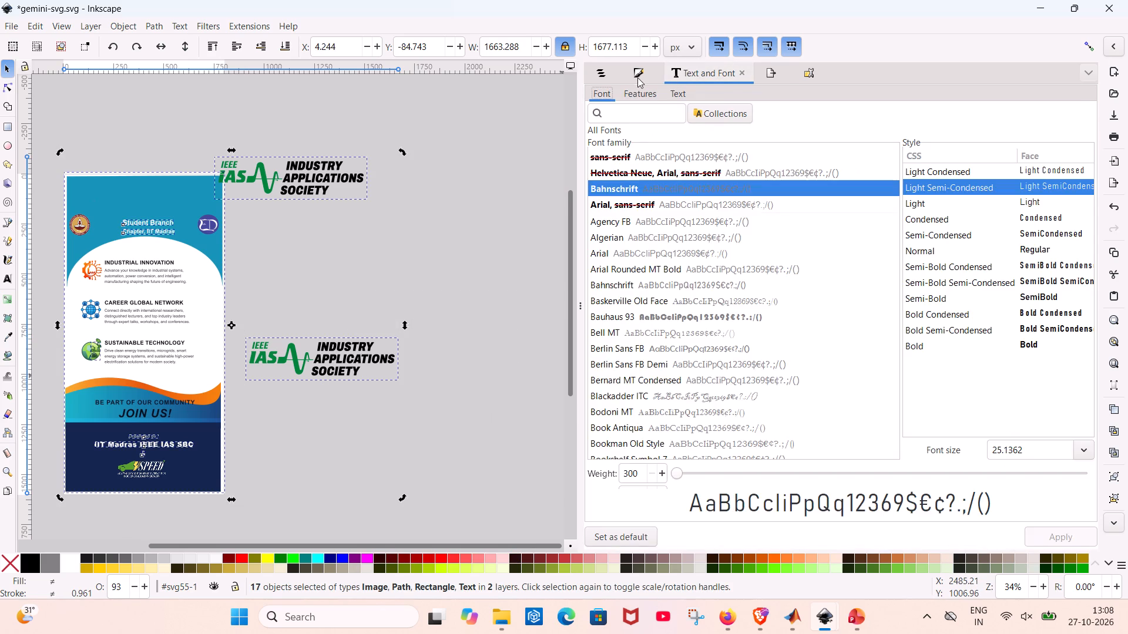
left_click(638, 77)
left_click(609, 77)
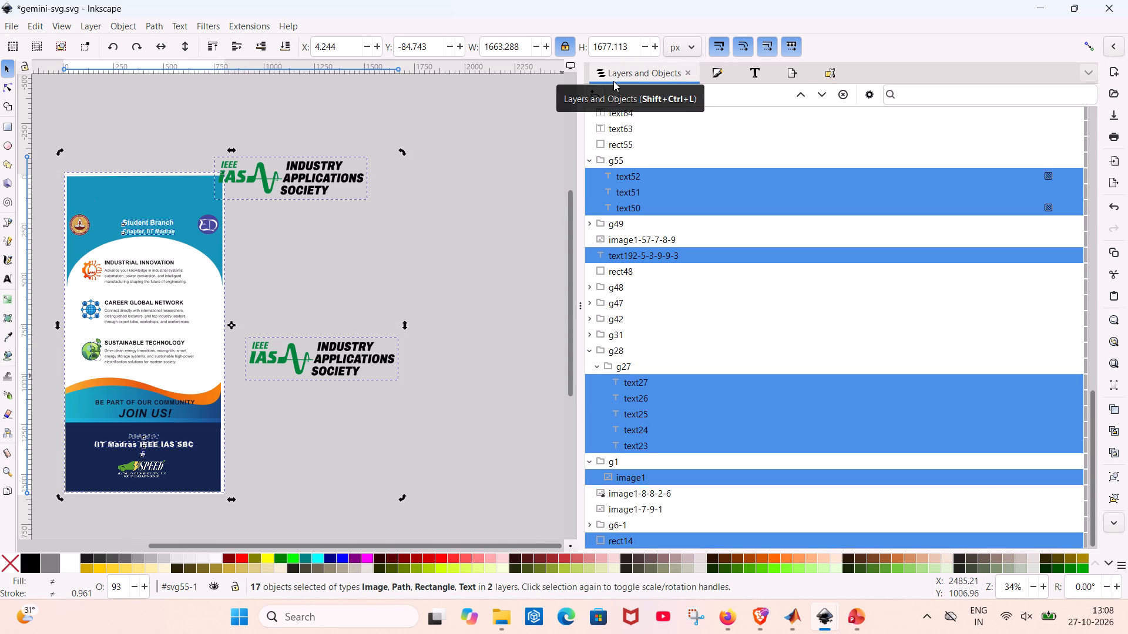
left_click(718, 72)
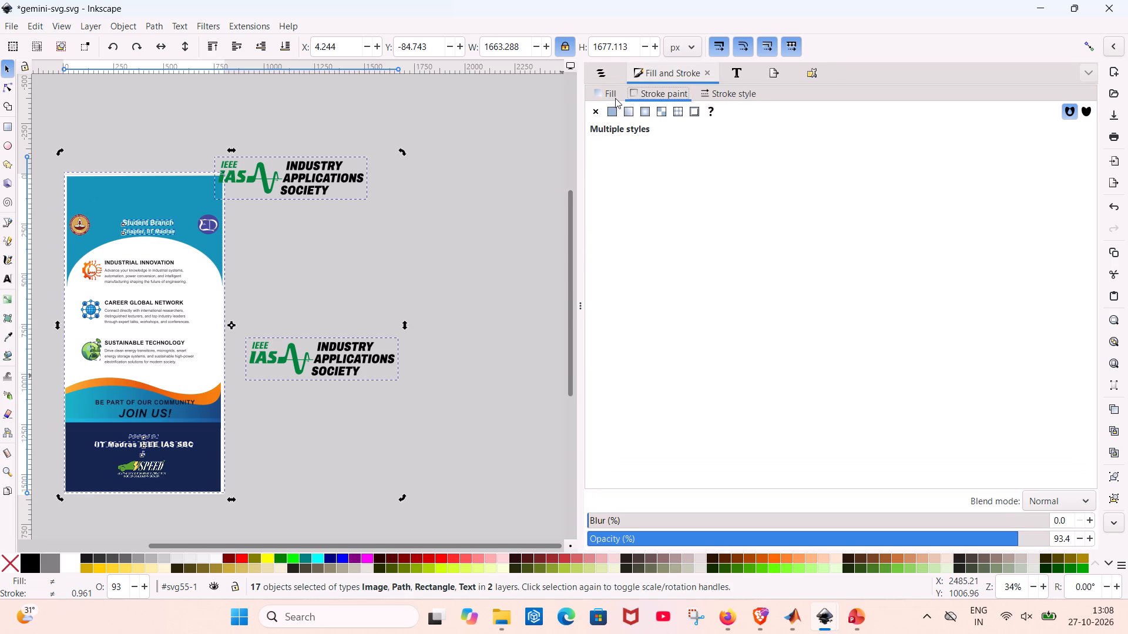
left_click(614, 97)
left_click(595, 94)
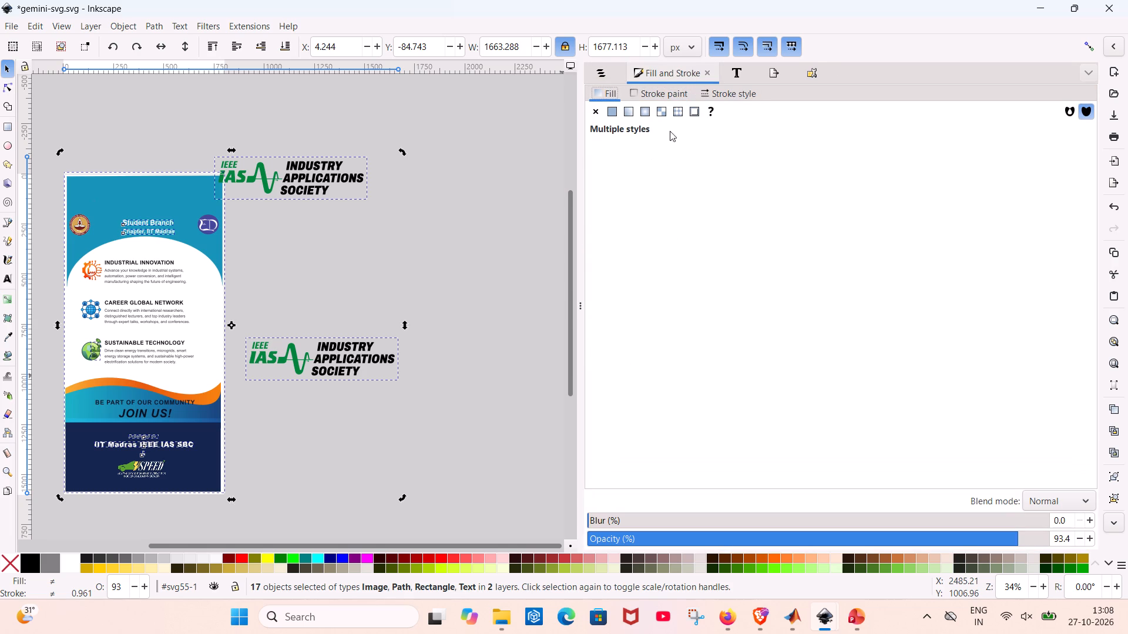
left_click(628, 112)
left_click(613, 112)
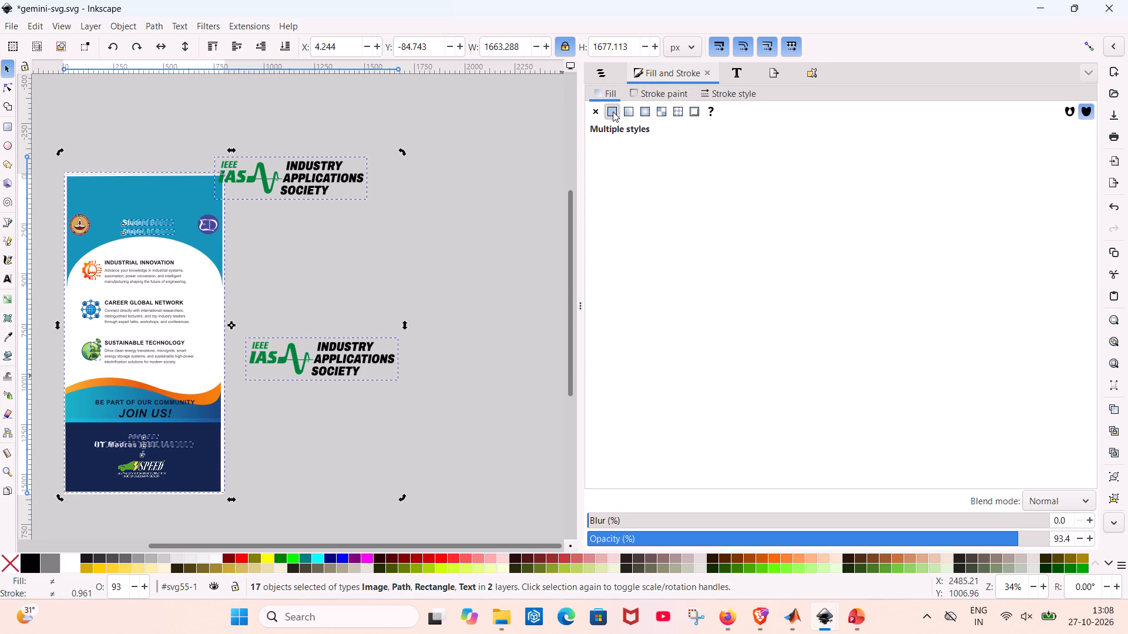
left_click(635, 112)
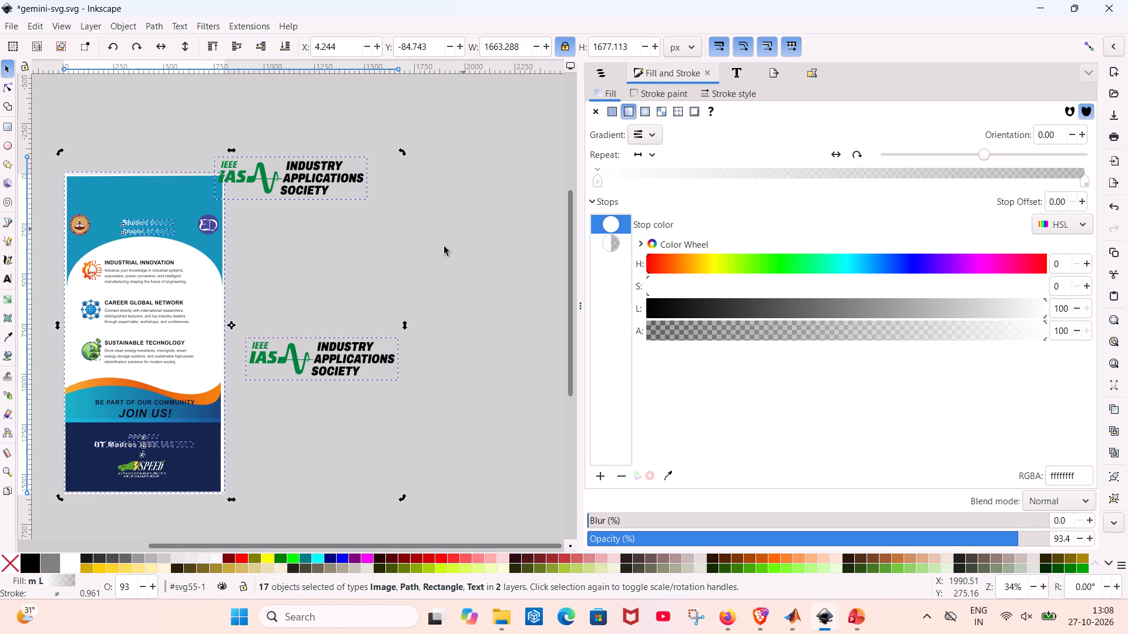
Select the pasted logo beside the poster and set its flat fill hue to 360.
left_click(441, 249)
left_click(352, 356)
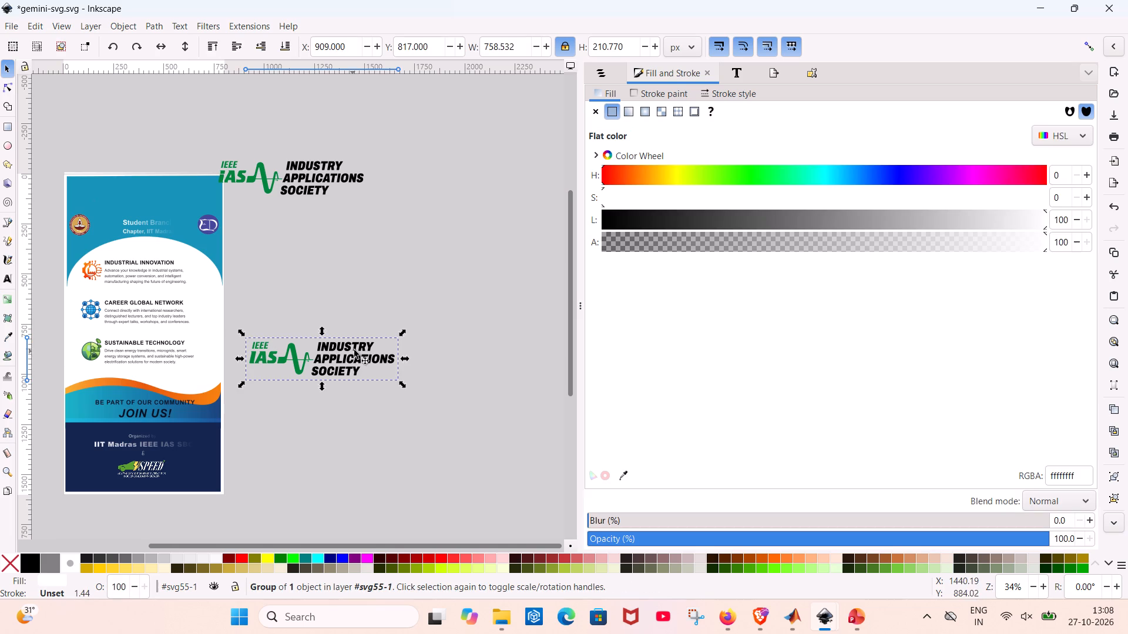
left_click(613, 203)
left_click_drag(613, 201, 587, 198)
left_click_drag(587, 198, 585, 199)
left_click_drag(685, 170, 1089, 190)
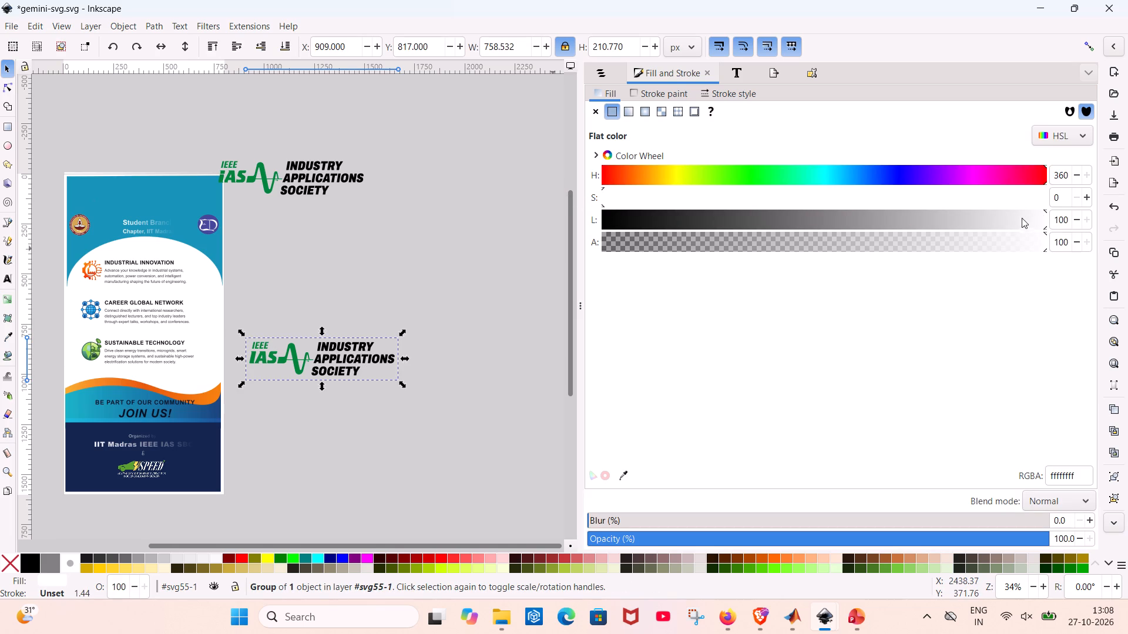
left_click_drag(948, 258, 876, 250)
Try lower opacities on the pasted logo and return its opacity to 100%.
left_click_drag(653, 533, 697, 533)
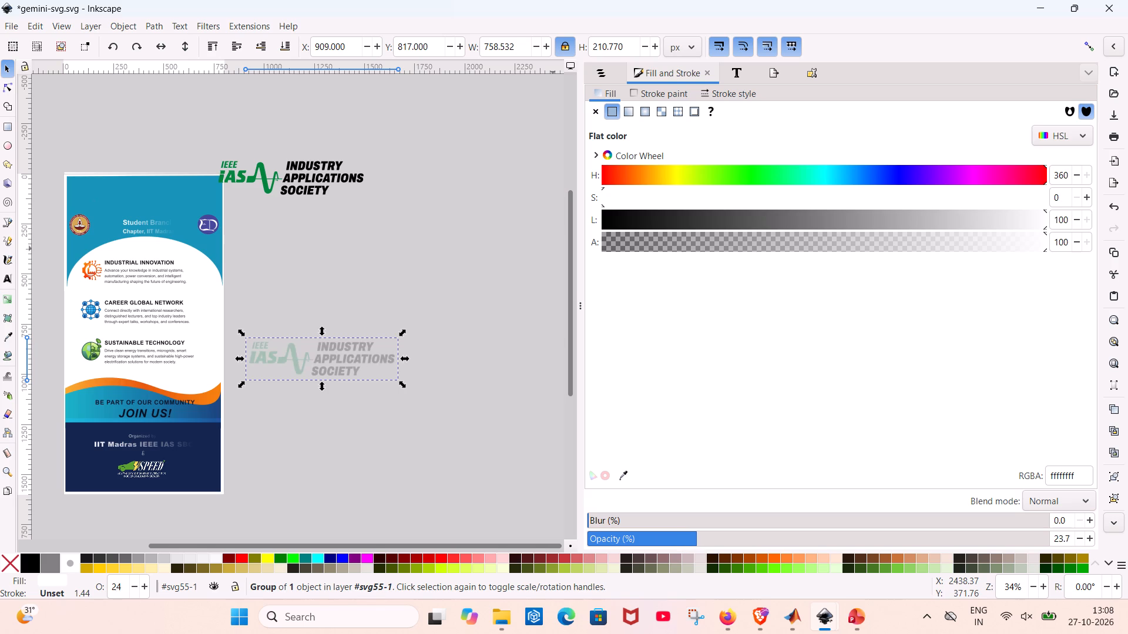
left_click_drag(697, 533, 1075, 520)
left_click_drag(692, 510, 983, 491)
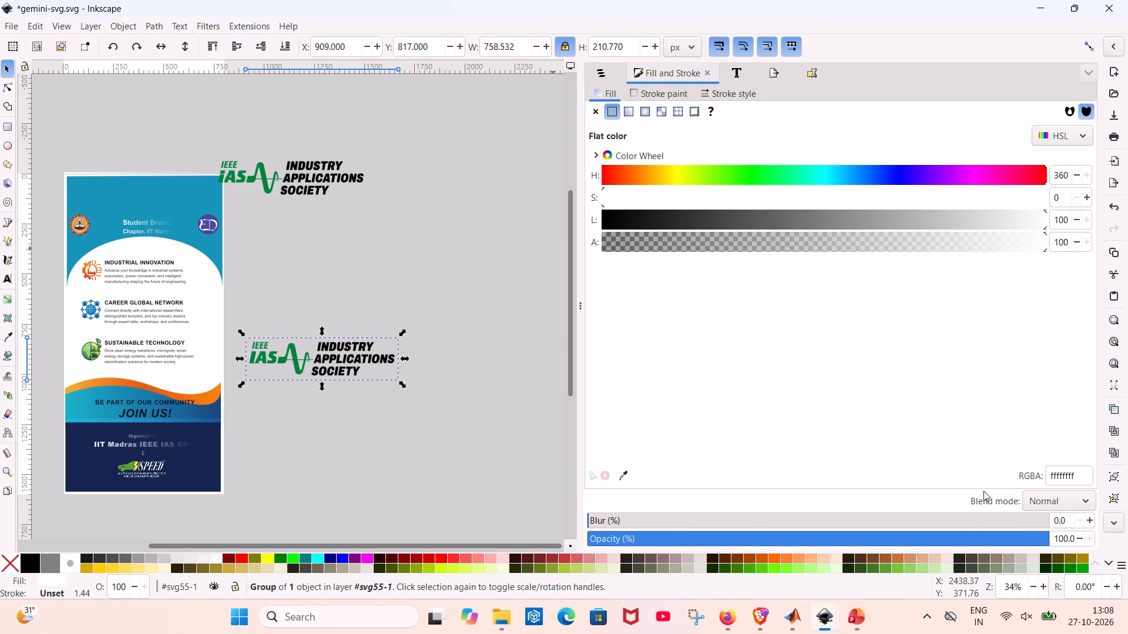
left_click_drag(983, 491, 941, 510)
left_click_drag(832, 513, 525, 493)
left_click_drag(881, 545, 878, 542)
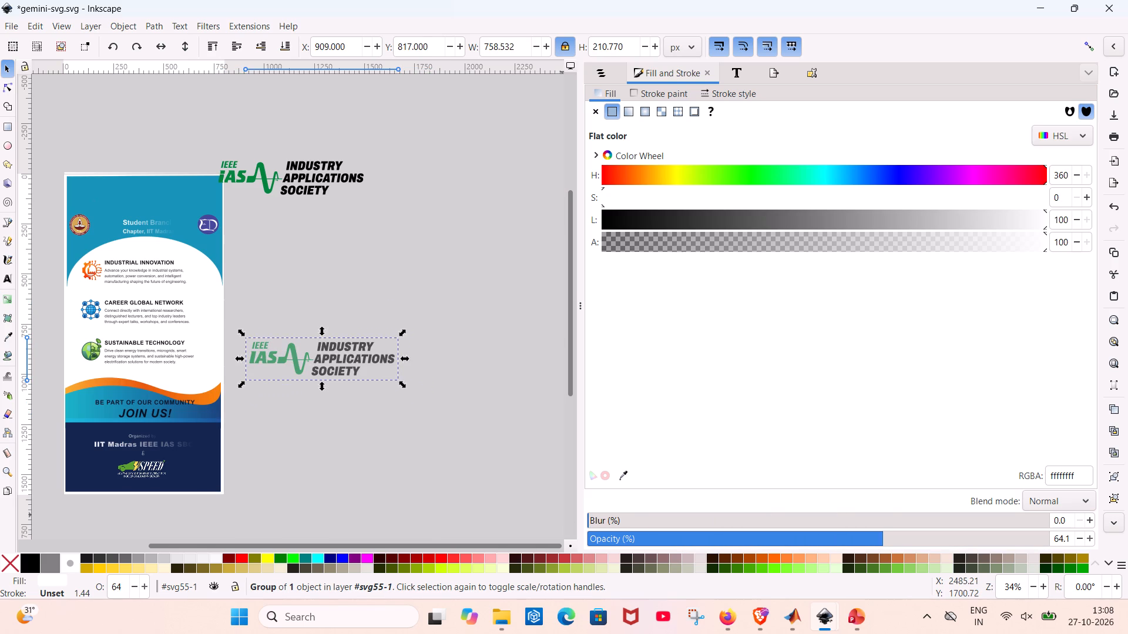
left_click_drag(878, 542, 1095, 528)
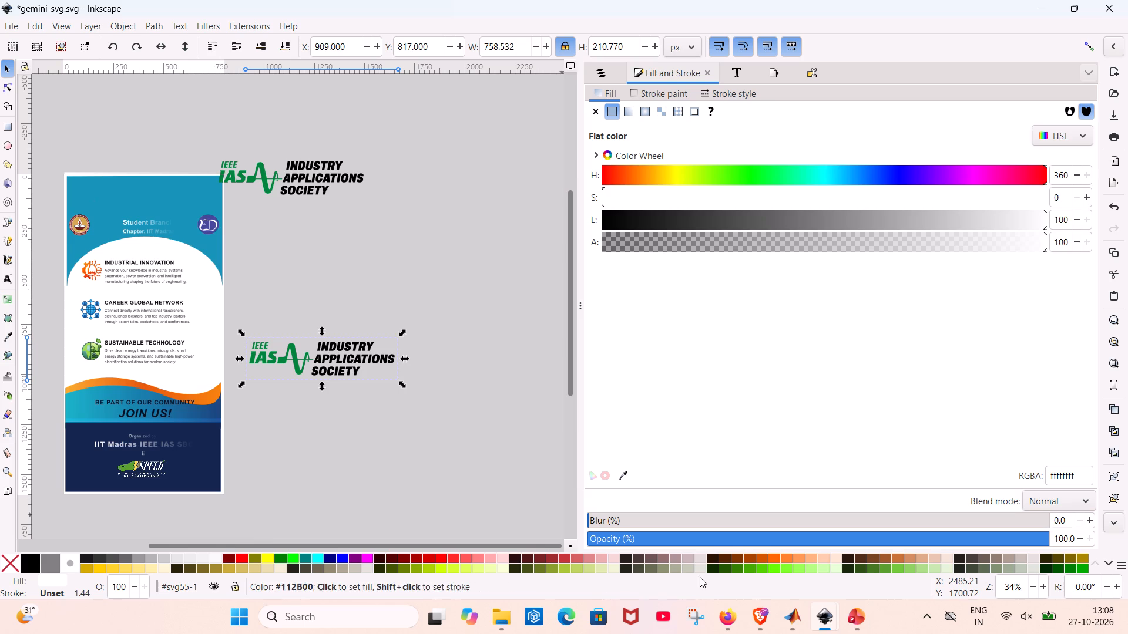
Apply the light grey fill f2f2f2 to the pasted logo group.
left_click(198, 555)
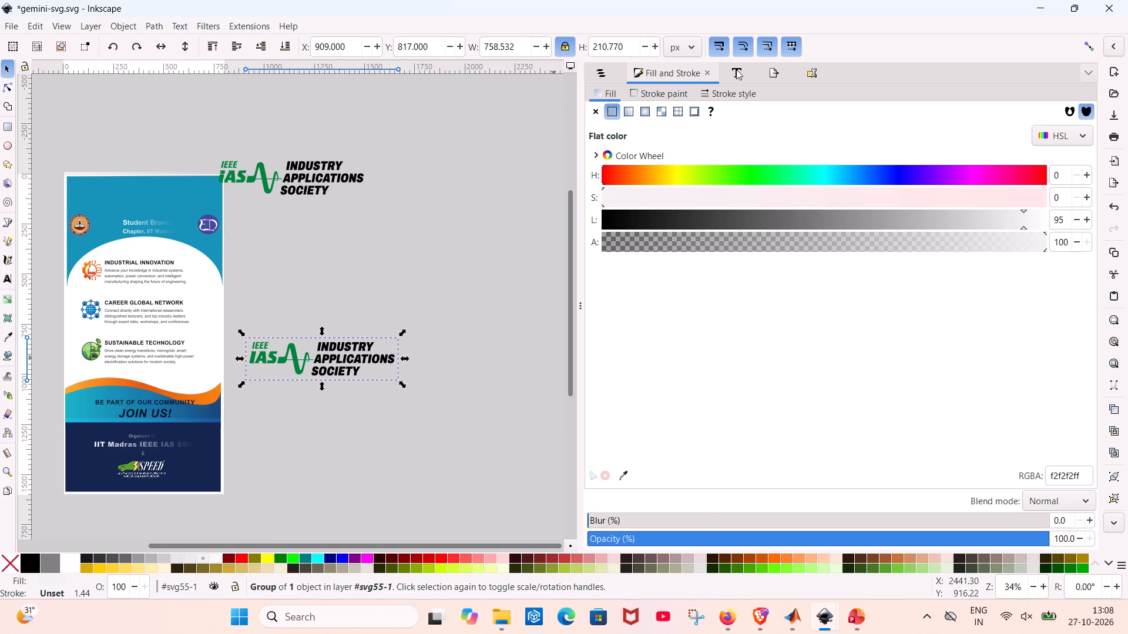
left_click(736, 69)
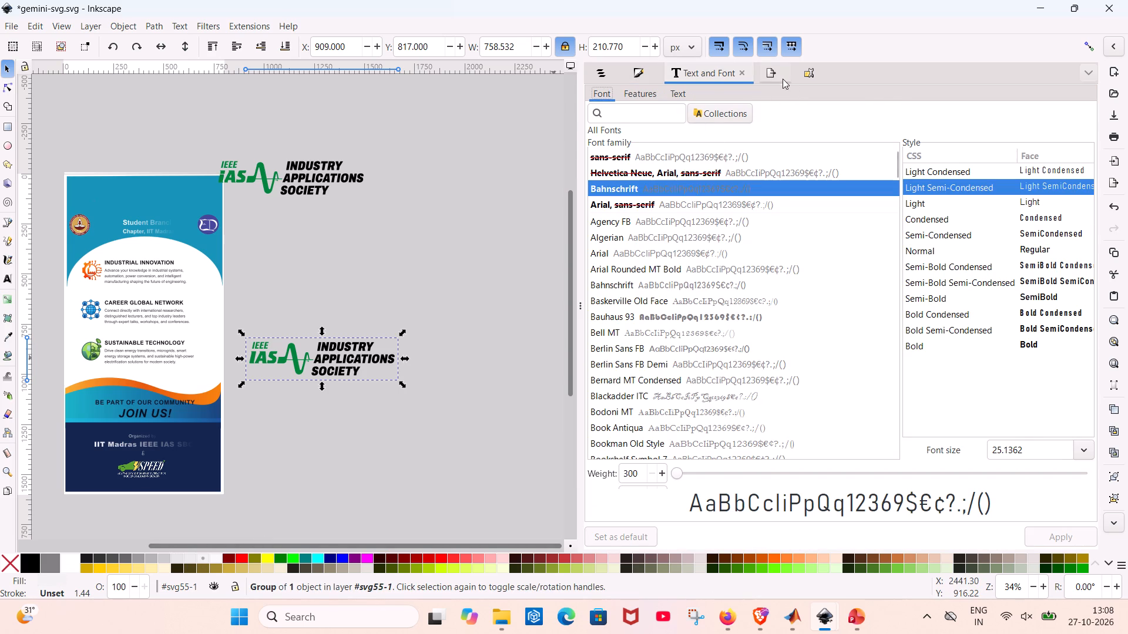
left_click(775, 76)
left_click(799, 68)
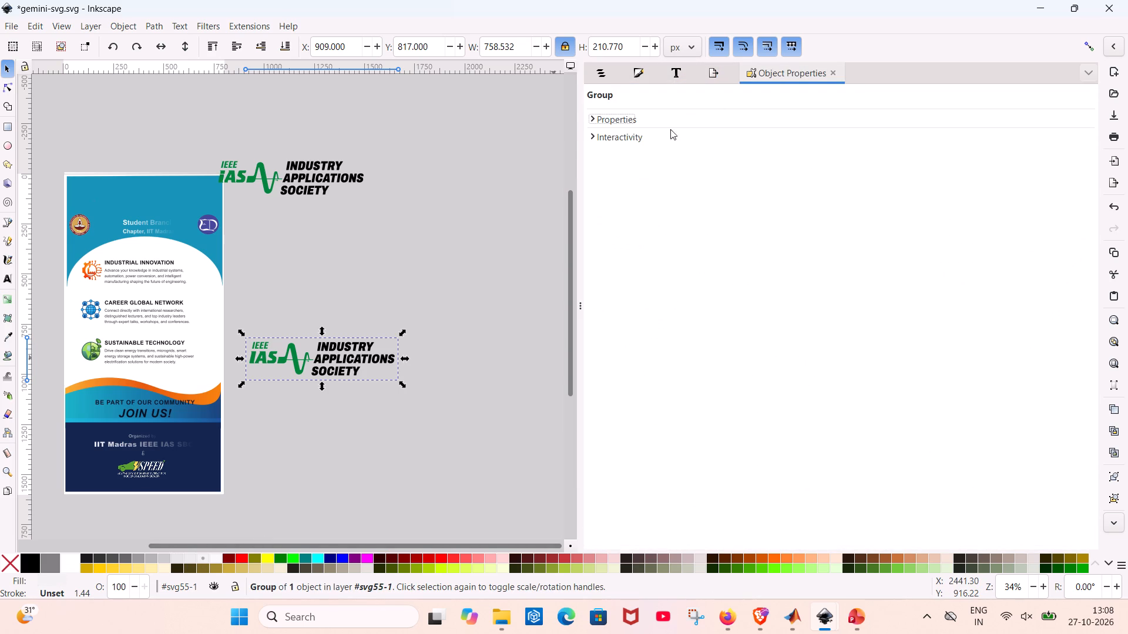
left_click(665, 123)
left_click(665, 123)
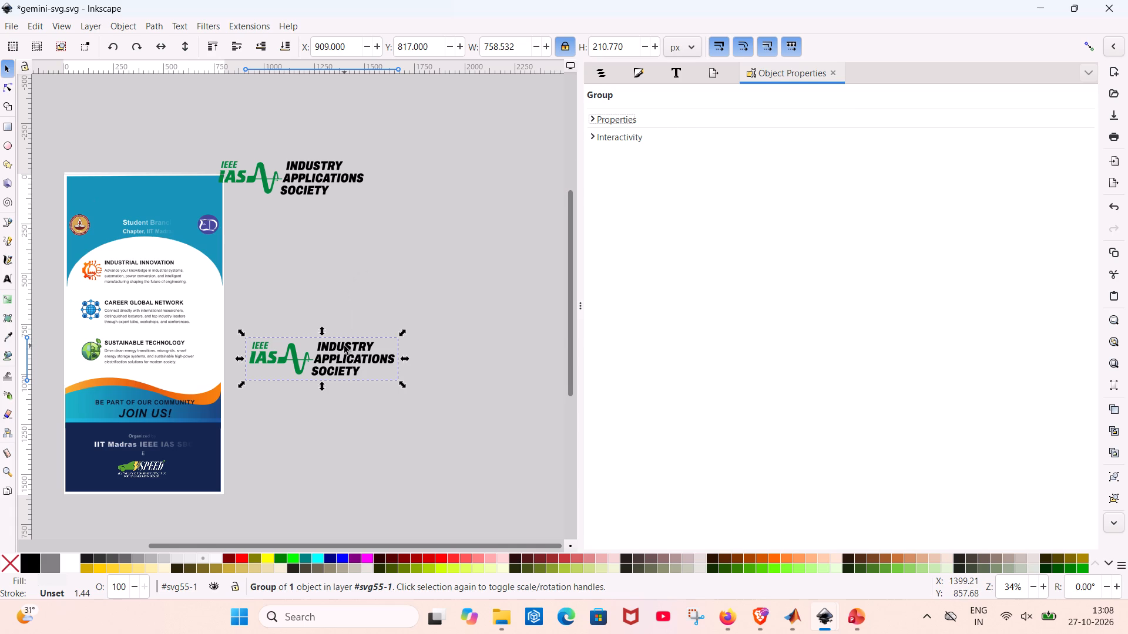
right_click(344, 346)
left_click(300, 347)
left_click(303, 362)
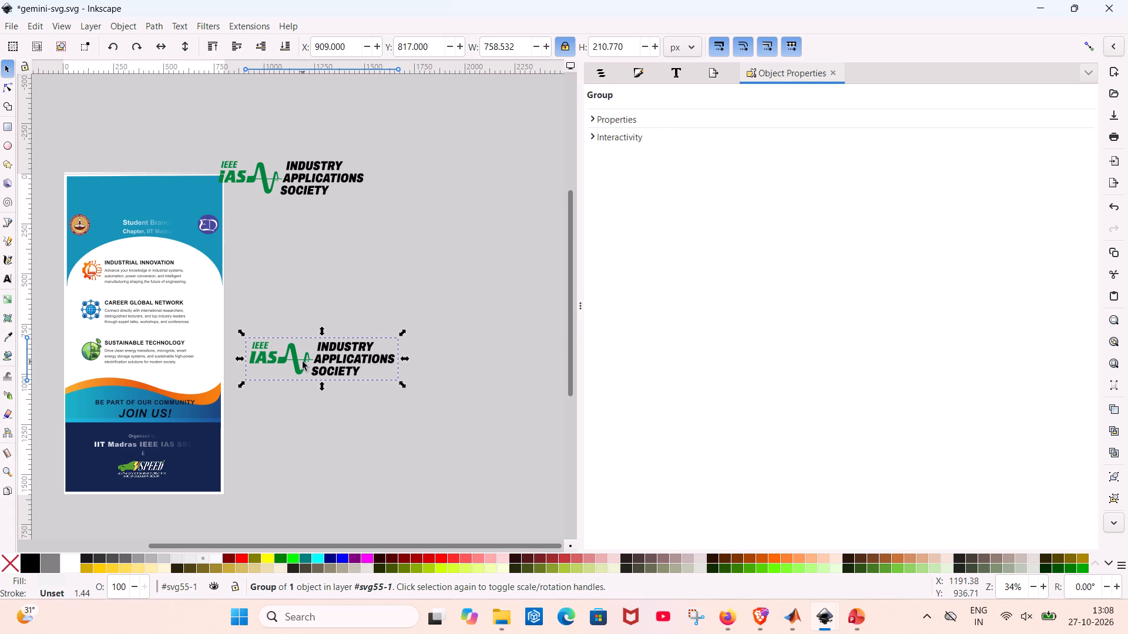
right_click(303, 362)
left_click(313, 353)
Move the upper green-and-black IEEE IAS logo onto the blue header of the poster, above the Student Branch text.
left_click(334, 174)
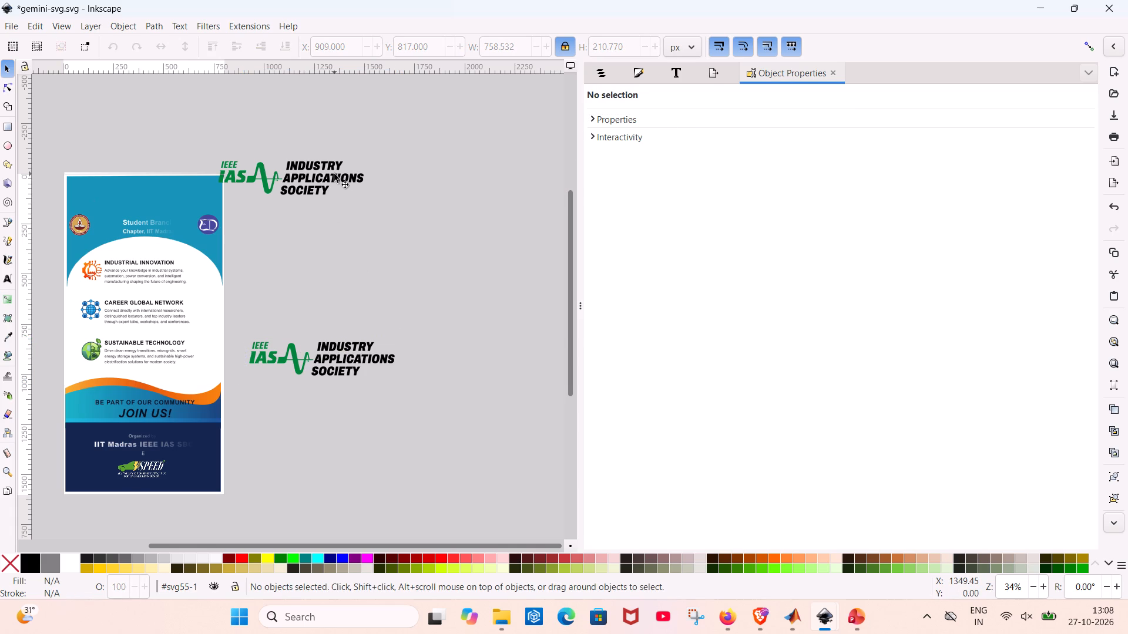
right_click(334, 174)
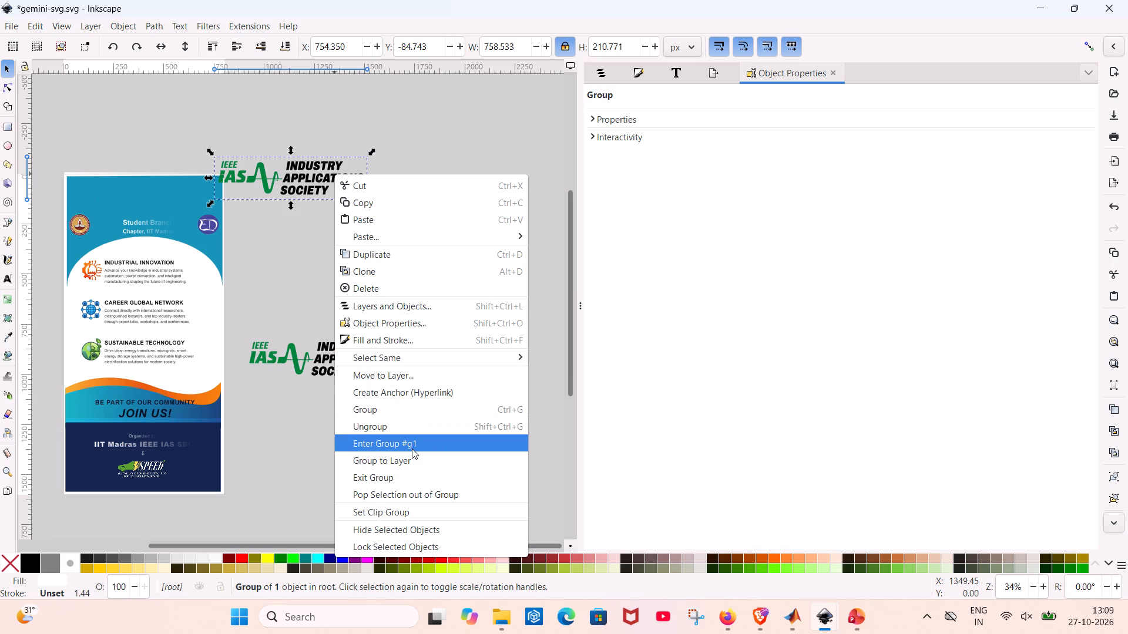
scroll(412, 448, "down", 1)
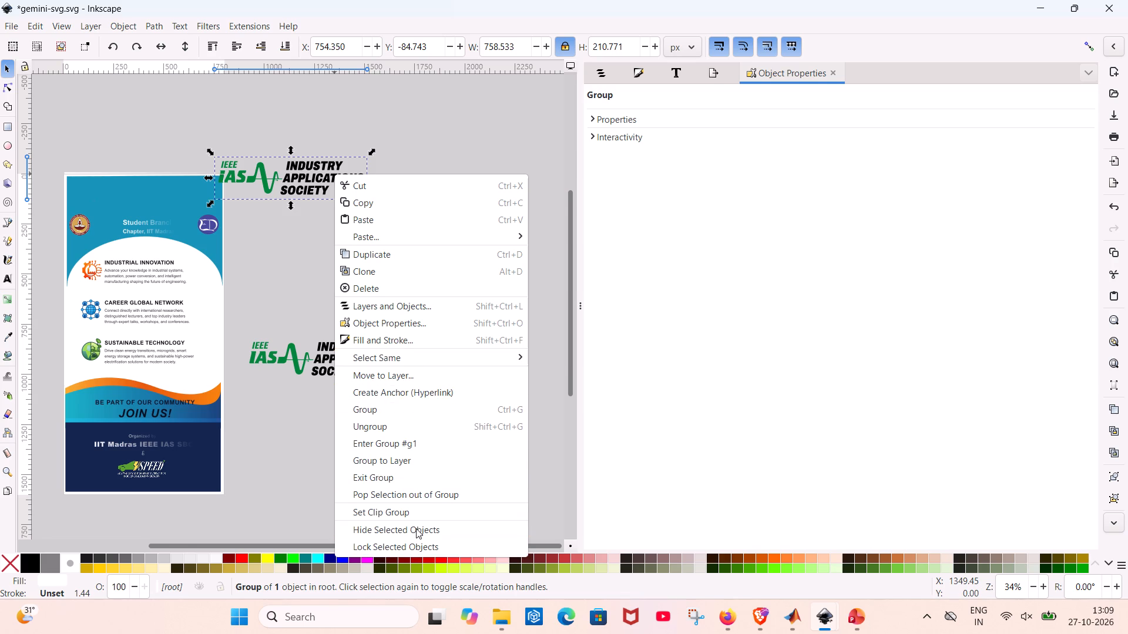
left_click(421, 104)
left_click_drag(295, 184, 222, 201)
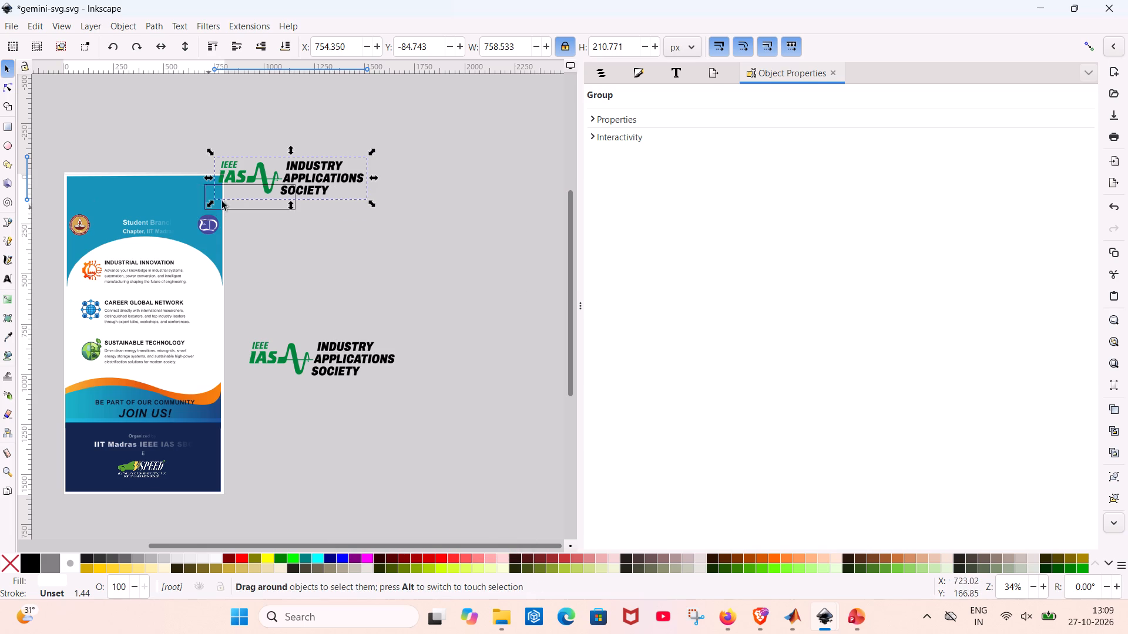
left_click_drag(222, 201, 263, 191)
left_click(320, 181)
left_click_drag(320, 181, 239, 207)
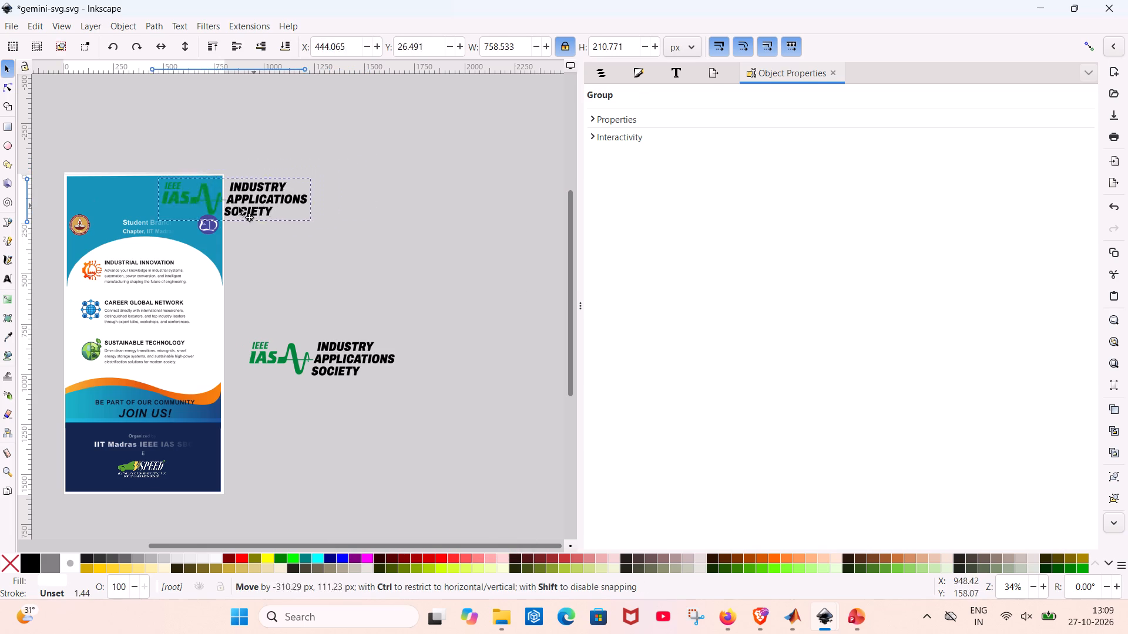
left_click_drag(239, 207, 175, 204)
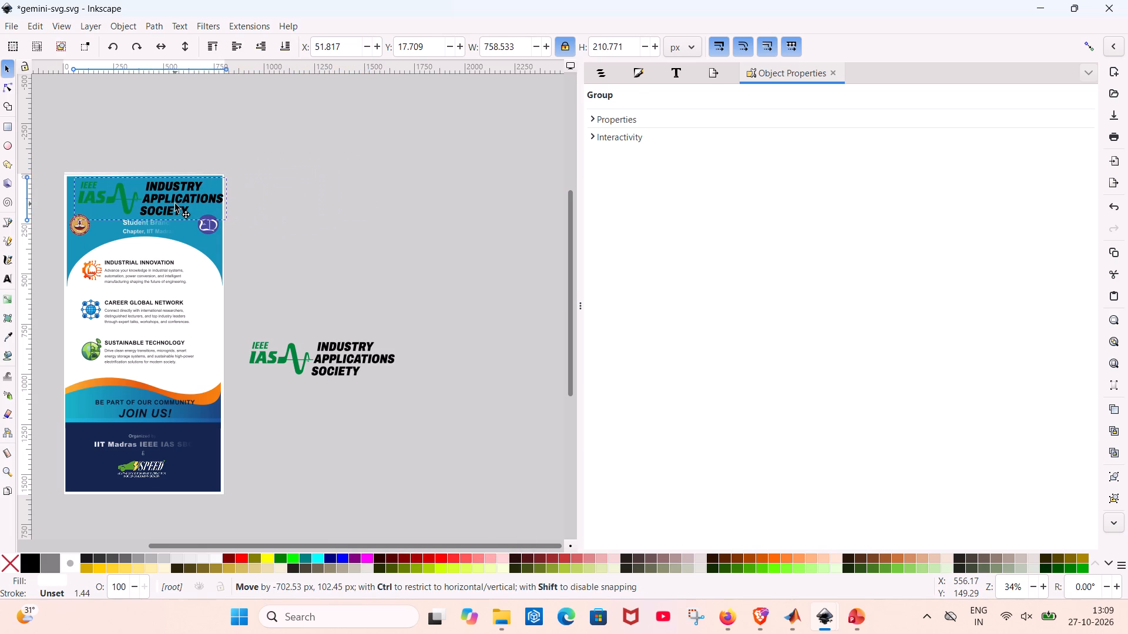
left_click_drag(175, 204, 181, 196)
left_click(187, 226)
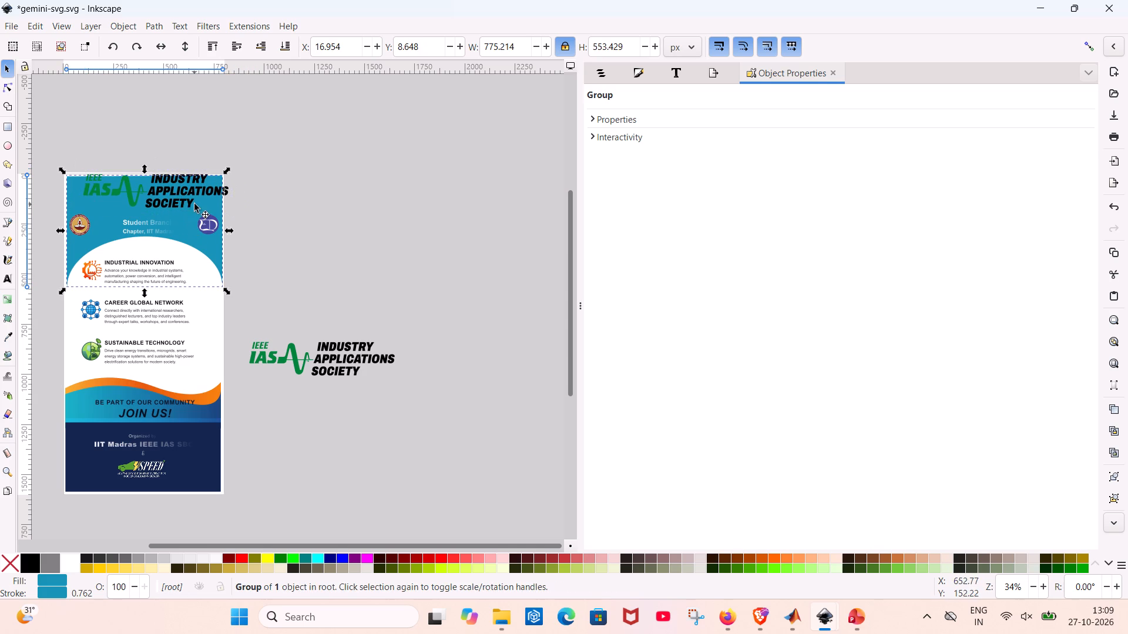
Undo the recent logo and text edits until the original green-and-black IEEE IAS logo is back in the poster header, and clear the selection.
key("ctrl+z")
key("ctrl+z")
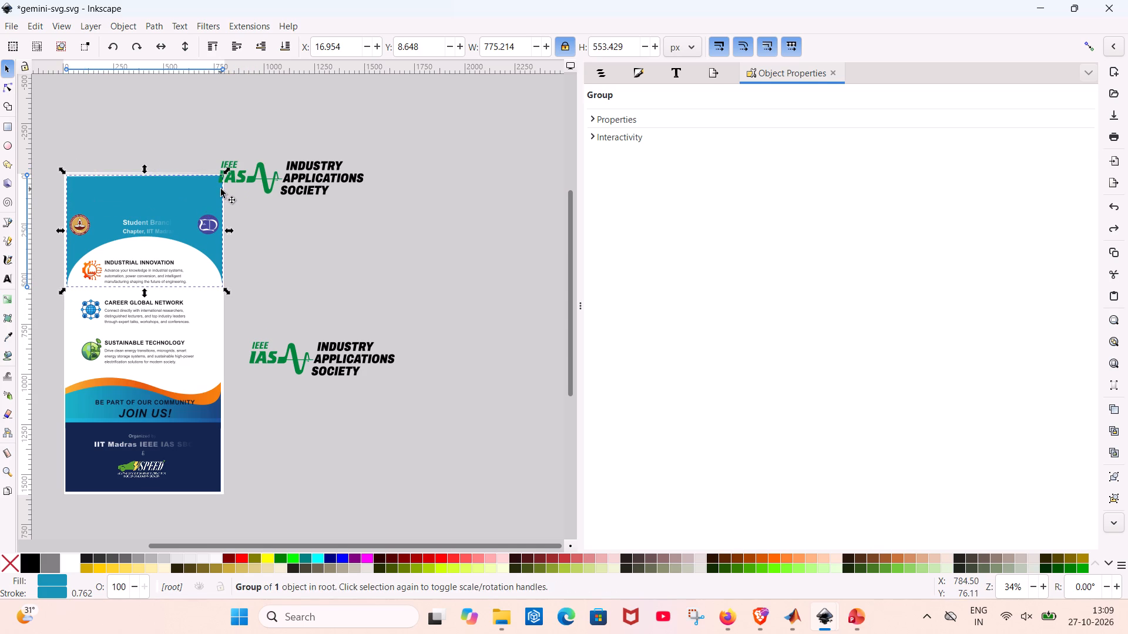
key("ctrl+z")
key("ctrl+z")
key("ctrl+z")
key("ctrl+z")
key("ctrl+z")
key("ctrl+z")
key("ctrl+z")
key("ctrl+z")
key("ctrl+z")
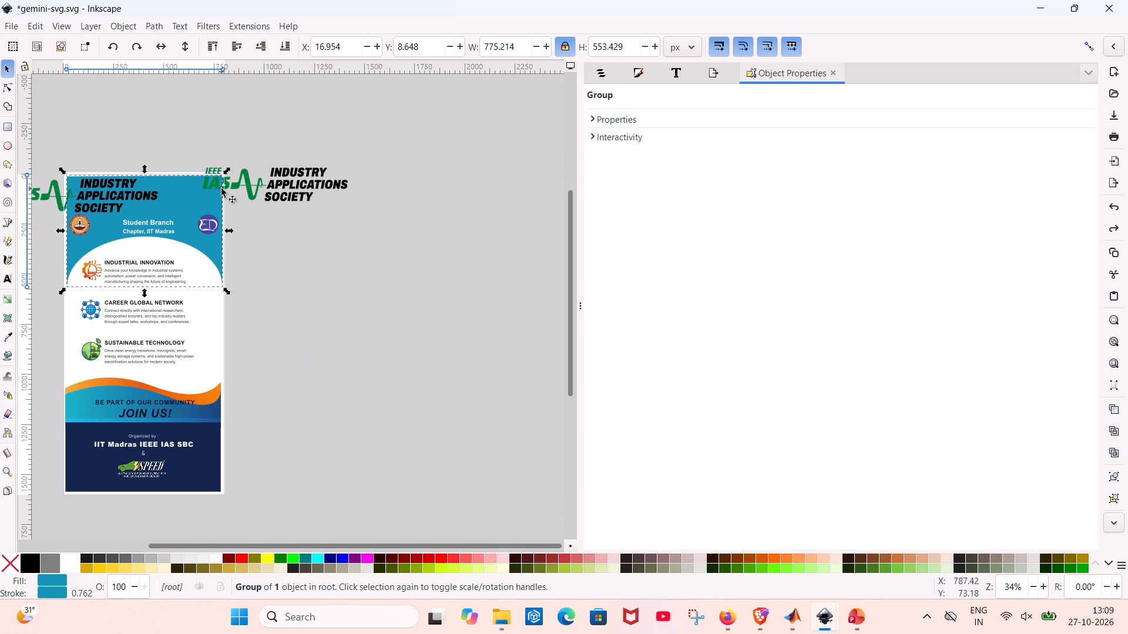
key("ctrl+z")
key("ctrl+z")
left_click(309, 164)
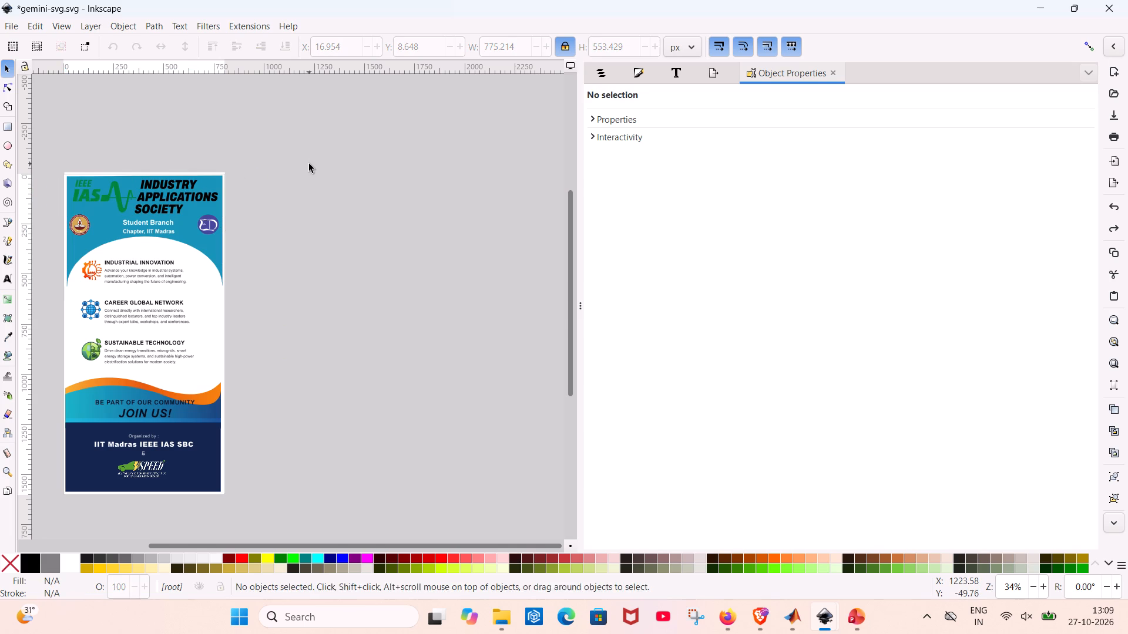
Examine the whole poster, from the logo header down to the organizer footer.
scroll(304, 166, "up", 3, "ctrl")
middle_click_drag(304, 166, 642, 145)
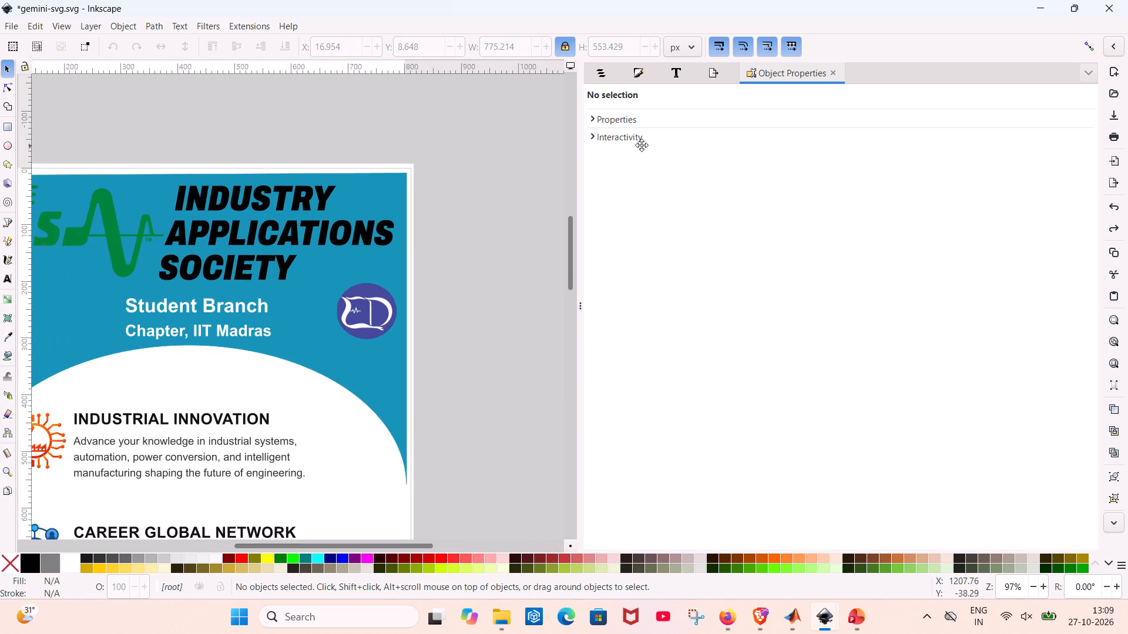
middle_click_drag(642, 145, 654, 141)
middle_click_drag(511, 193, 575, 168)
scroll(539, 179, "down", 2, "ctrl")
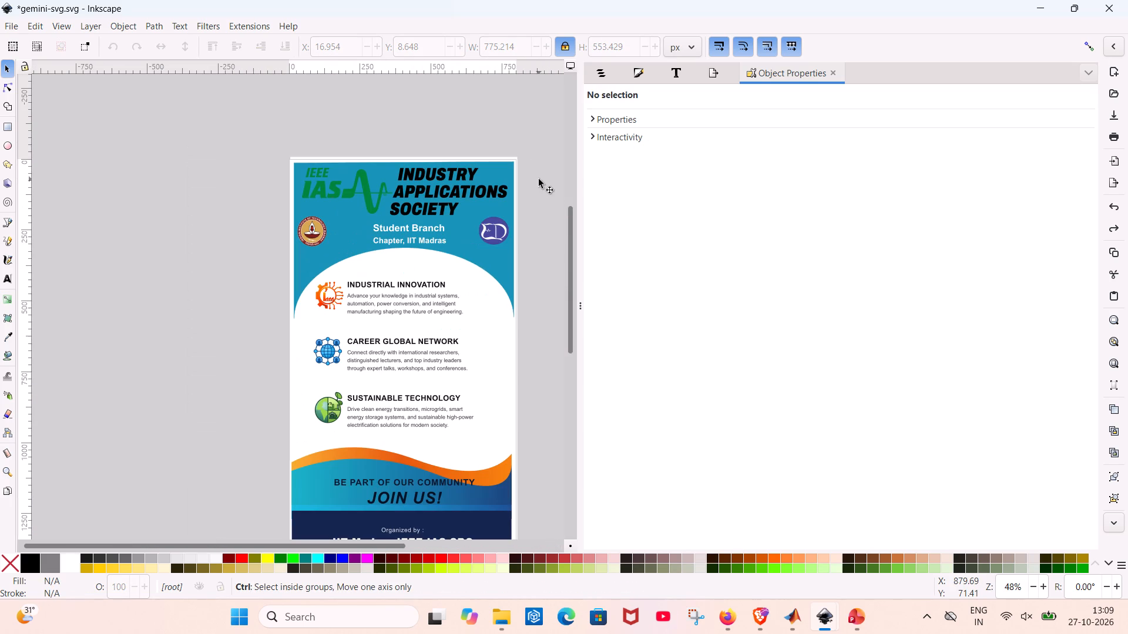
middle_click_drag(508, 119, 439, 103)
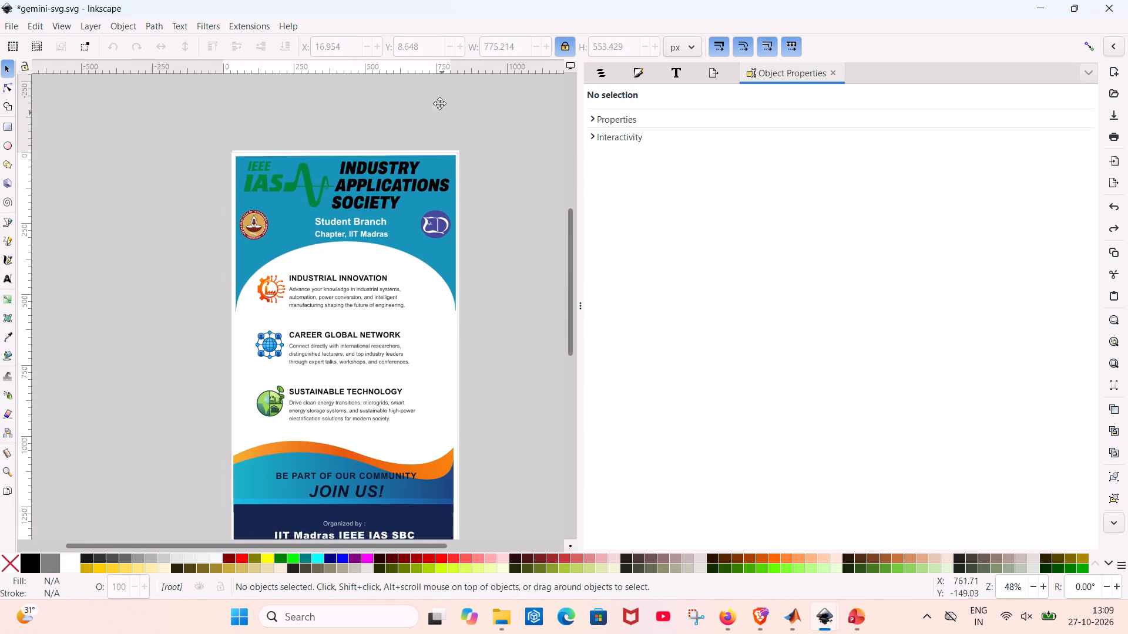
middle_click_drag(439, 103, 365, 100)
scroll(365, 100, "down", 2)
scroll(365, 100, "up", 1)
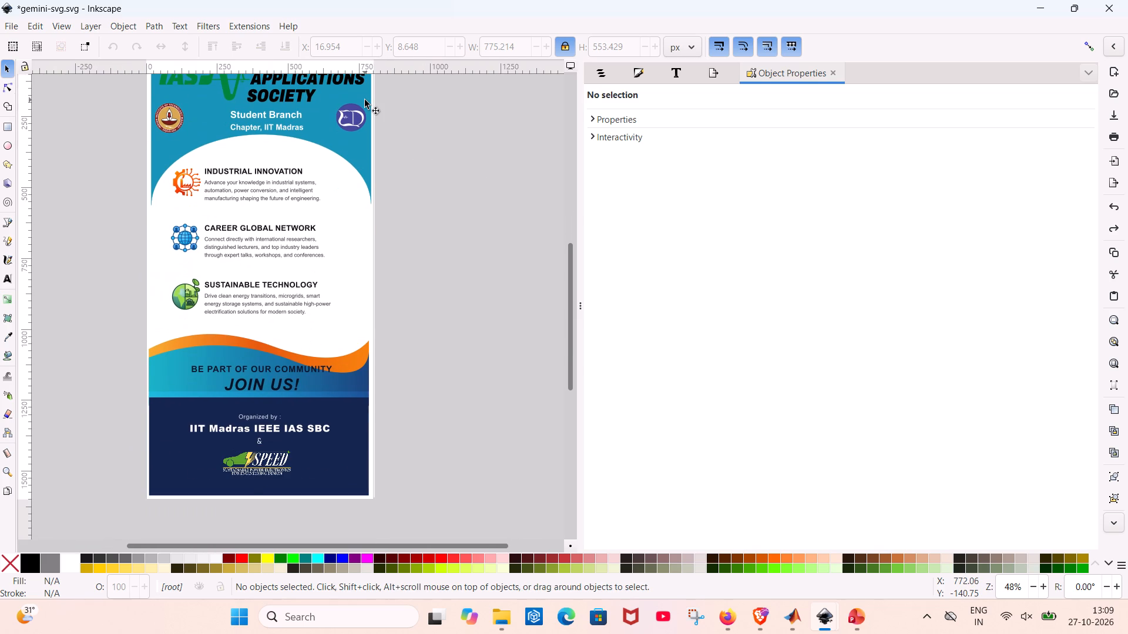
left_click(424, 182)
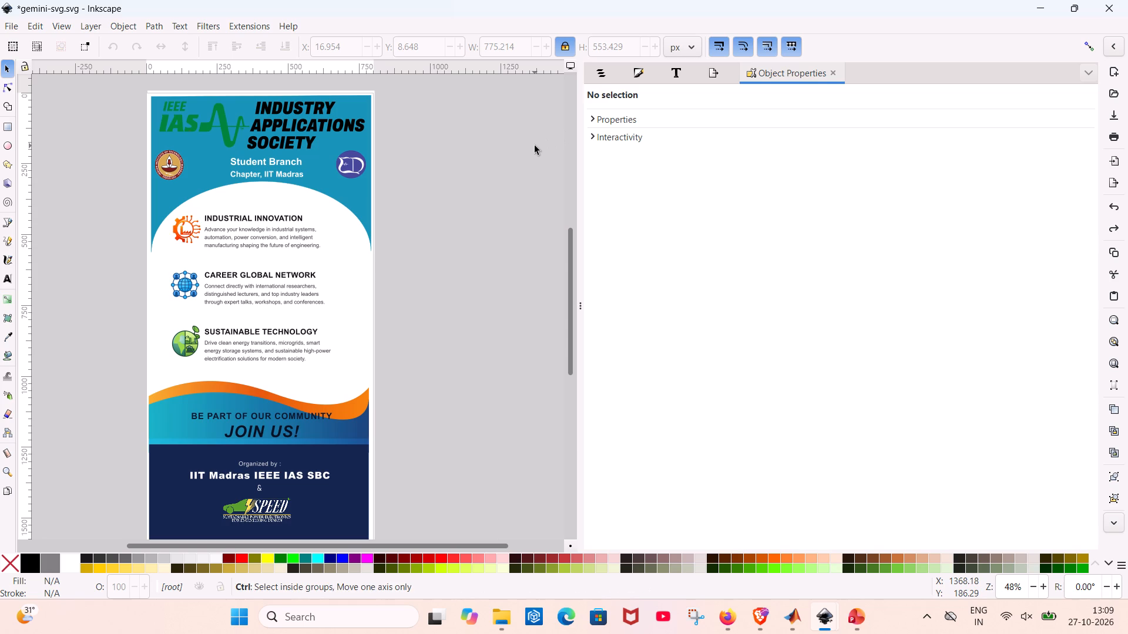
Save the poster file gemini-svg.svg.
key("ctrl+s")
key("ctrl+s")
key("ctrl+s")
key("ctrl+s")
key("ctrl+s")
key("ctrl+s")
key("ctrl+s")
key("ctrl+s")
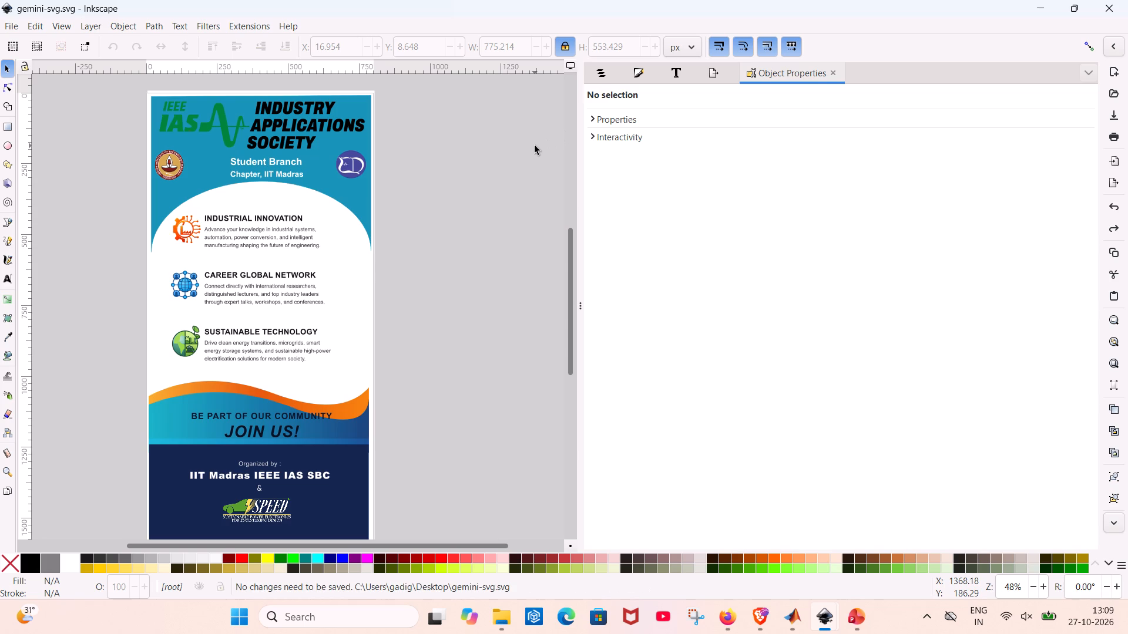
key("ctrl+s")
key("ctrl+s")
key("ctrl+s")
key("ctrl+s")
key("ctrl+s")
key("ctrl+s")
left_click(1127, 0)
left_click(1127, 0)
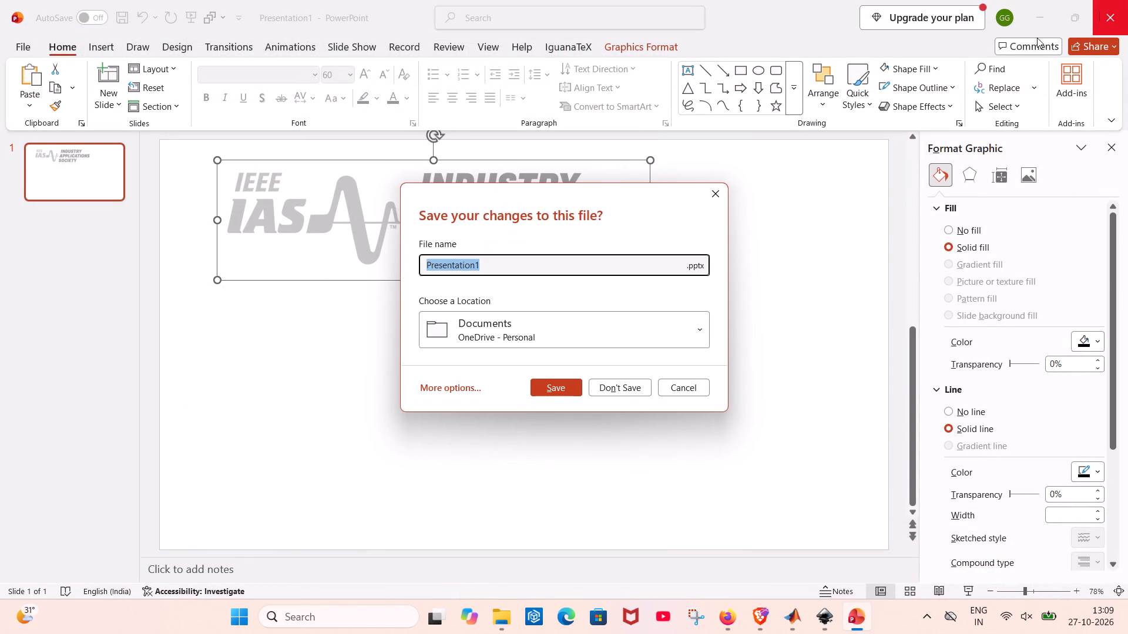
left_click(630, 402)
left_click(630, 384)
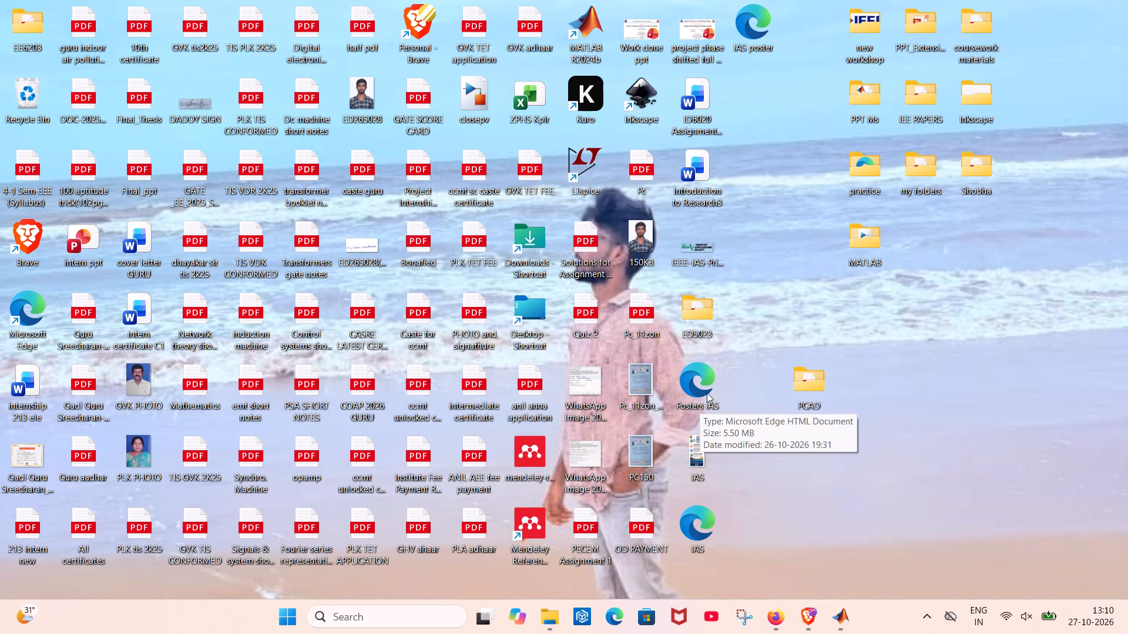
Open the IAS SVG file from the desktop in Edge, look through the whole poster, and close it.
double_click(705, 522)
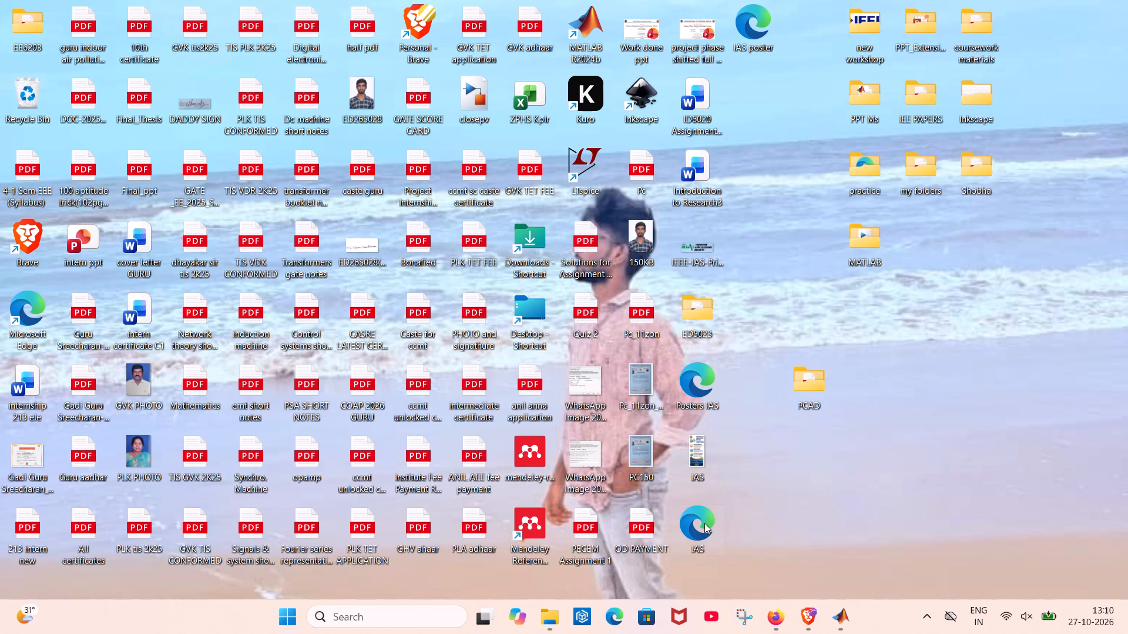
scroll(496, 295, "down", 2)
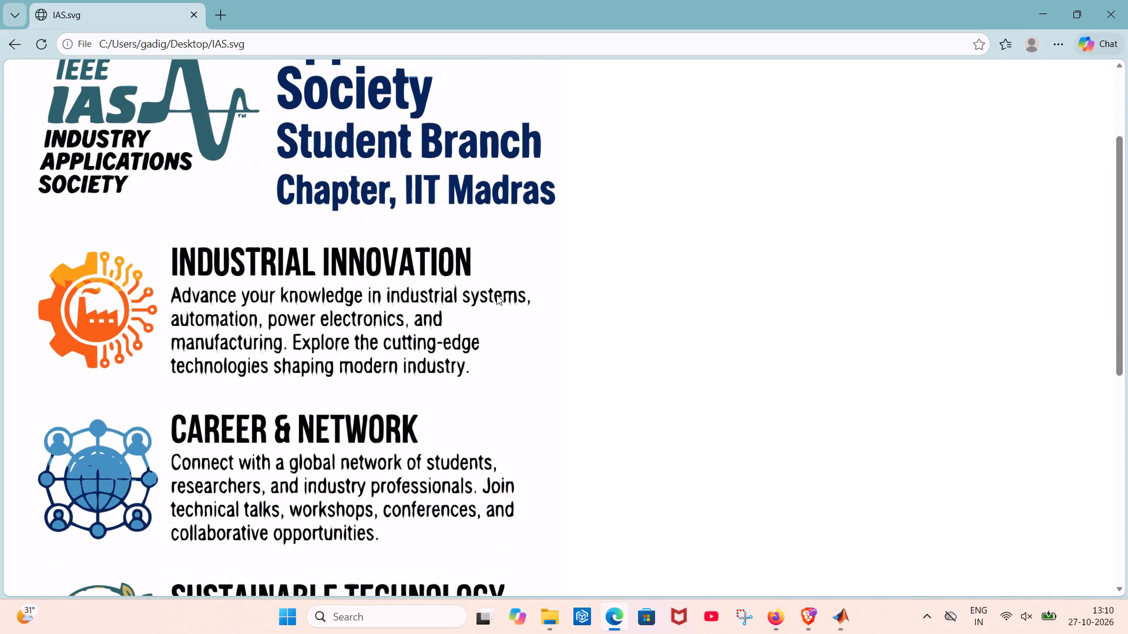
scroll(496, 295, "up", 3)
scroll(497, 294, "down", 4)
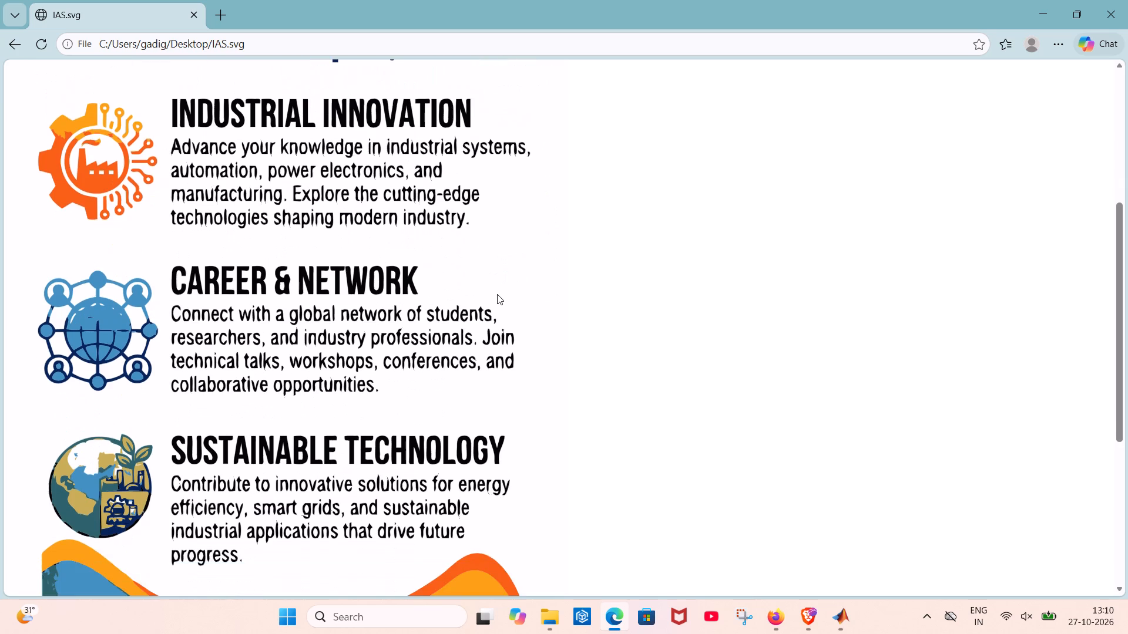
scroll(497, 294, "down", 5)
scroll(498, 294, "up", 4)
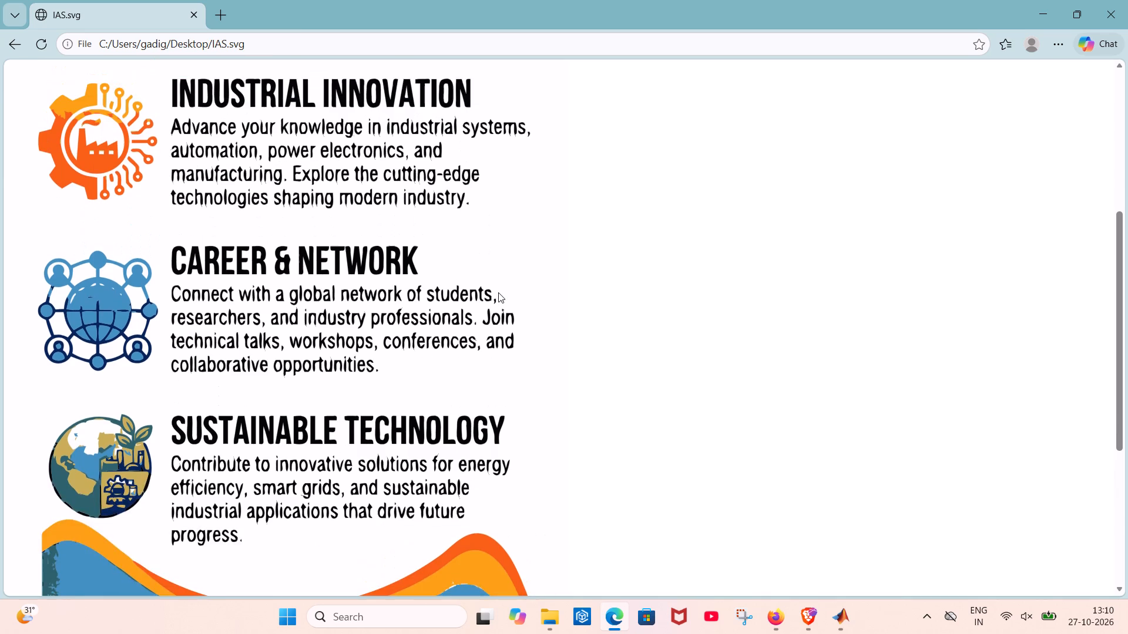
scroll(499, 292, "down", 1)
scroll(499, 292, "up", 4)
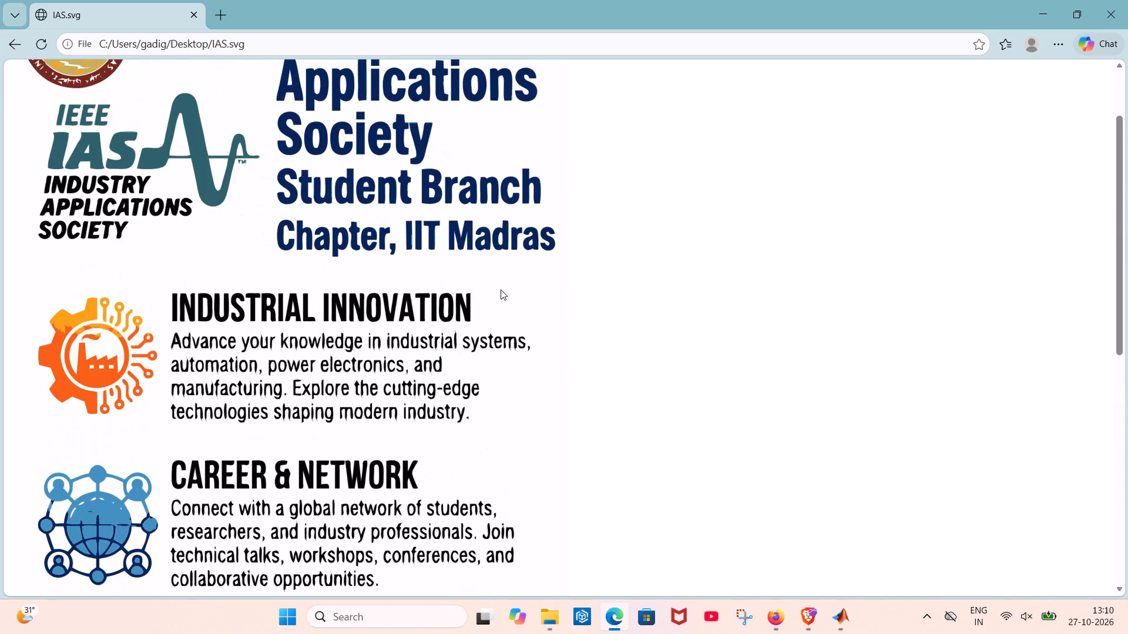
scroll(501, 289, "up", 4)
scroll(501, 288, "down", 2)
scroll(501, 288, "up", 4)
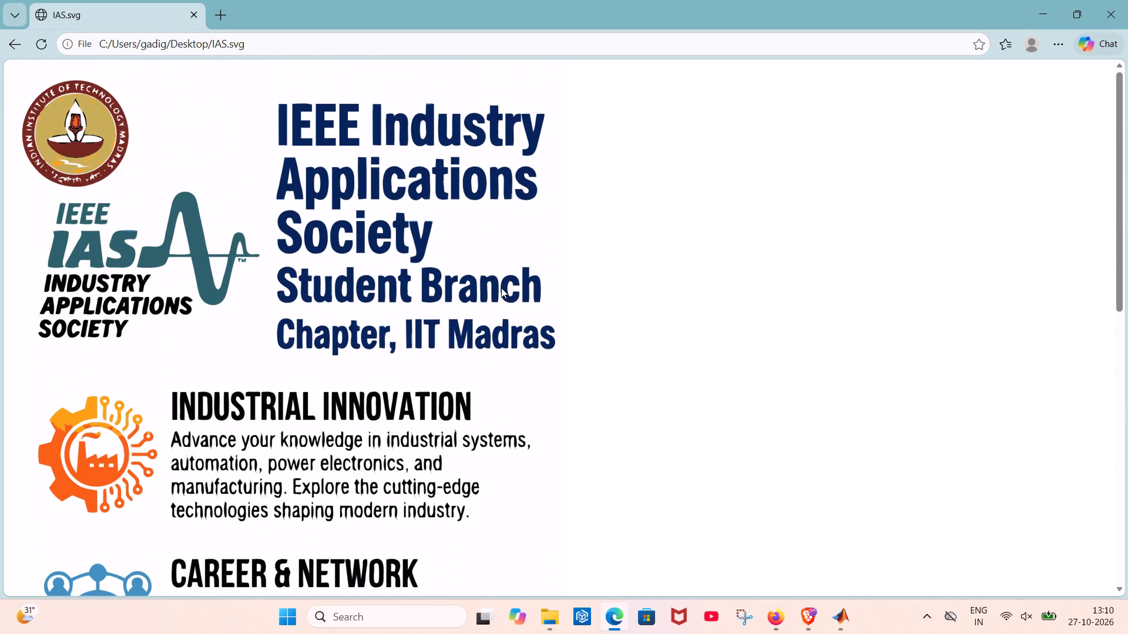
left_click(1103, 17)
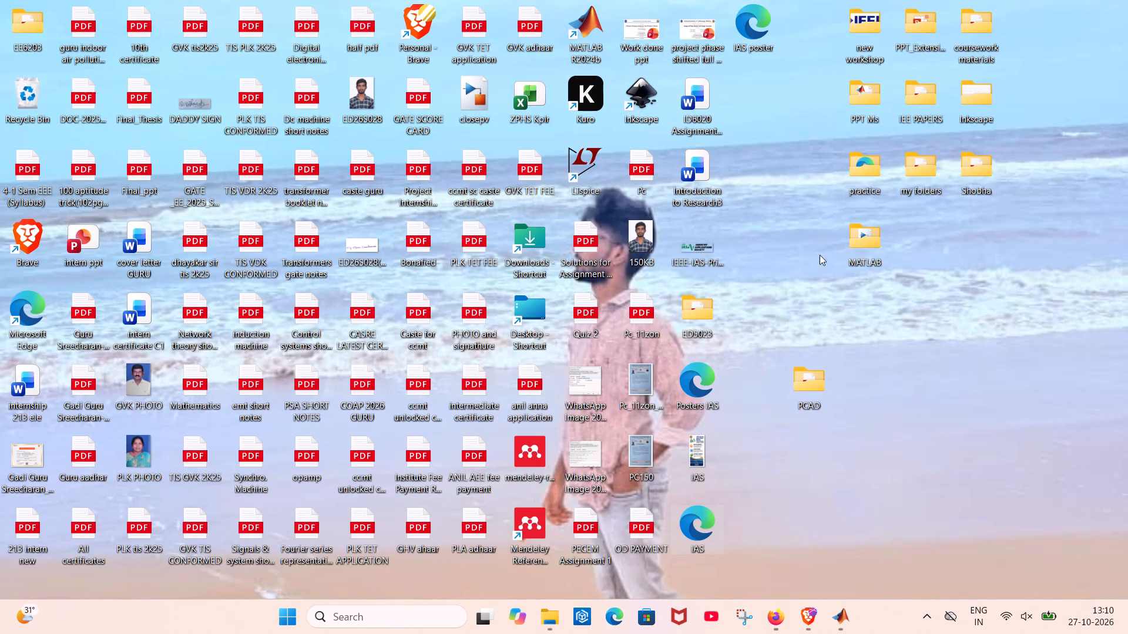
Open the IAS poster file from the desktop, examine its layout and text enlarged to 150%, and close it.
double_click(756, 30)
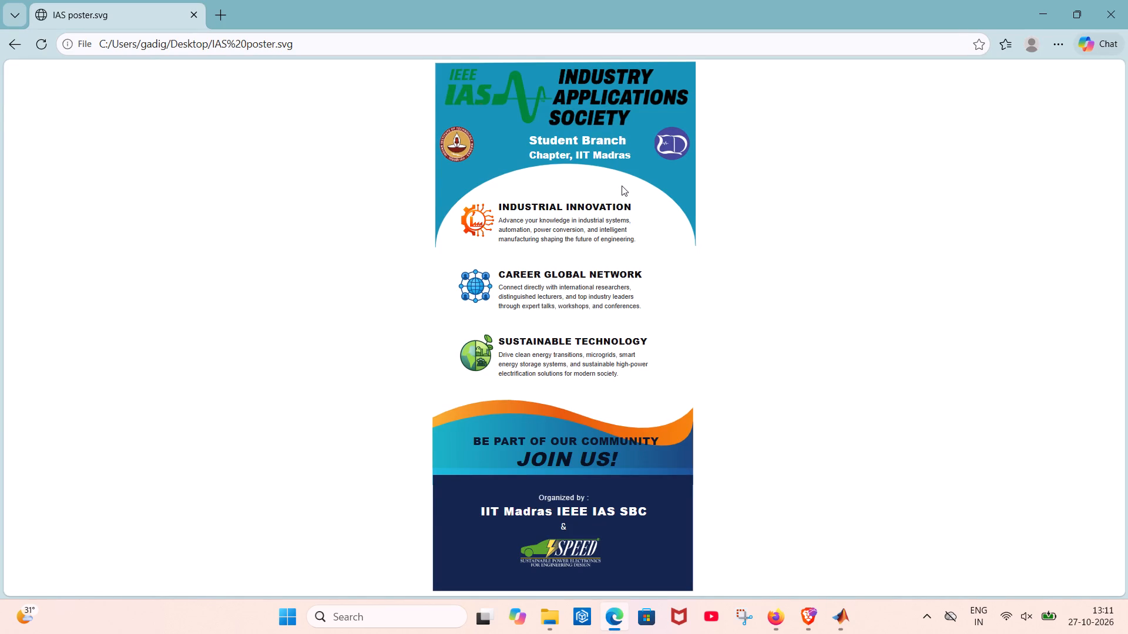
scroll(622, 186, "up", 1, "ctrl")
scroll(622, 186, "down", 1, "ctrl")
scroll(622, 186, "up", 4, "ctrl")
scroll(622, 186, "down", 1, "ctrl")
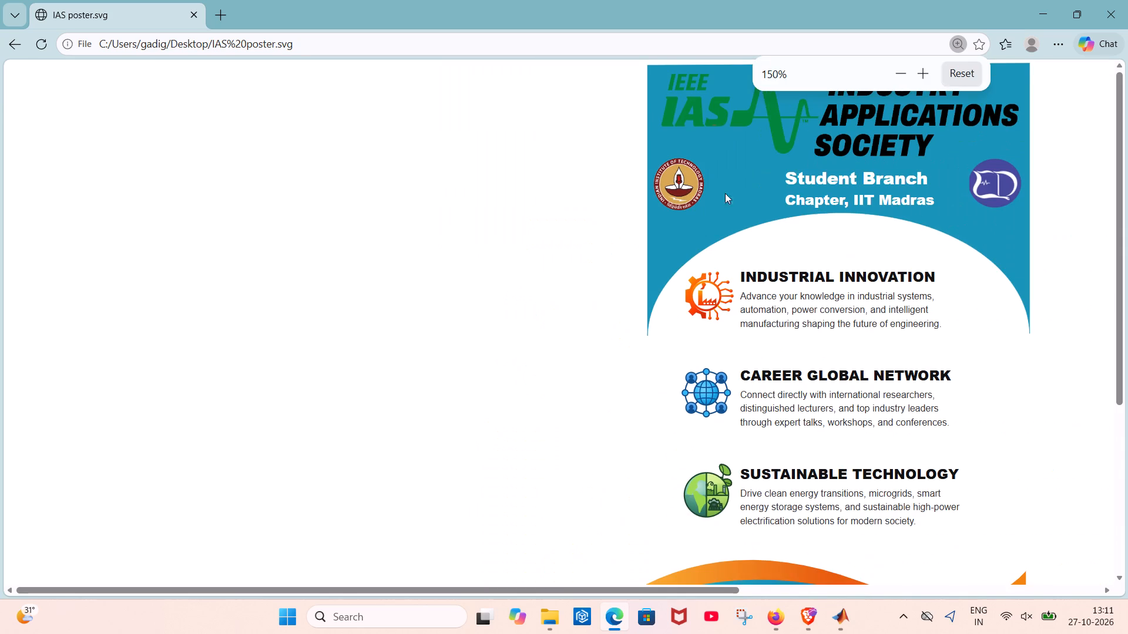
scroll(780, 188, "down", 2)
scroll(780, 188, "up", 3)
middle_click_drag(788, 187, 653, 218)
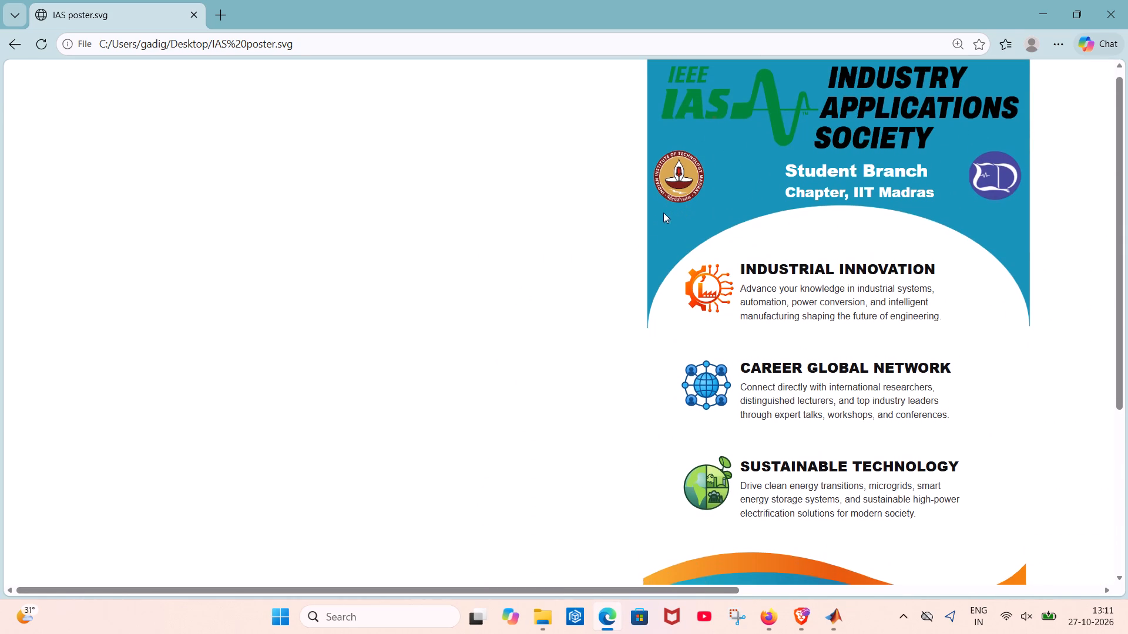
scroll(903, 160, "down", 1)
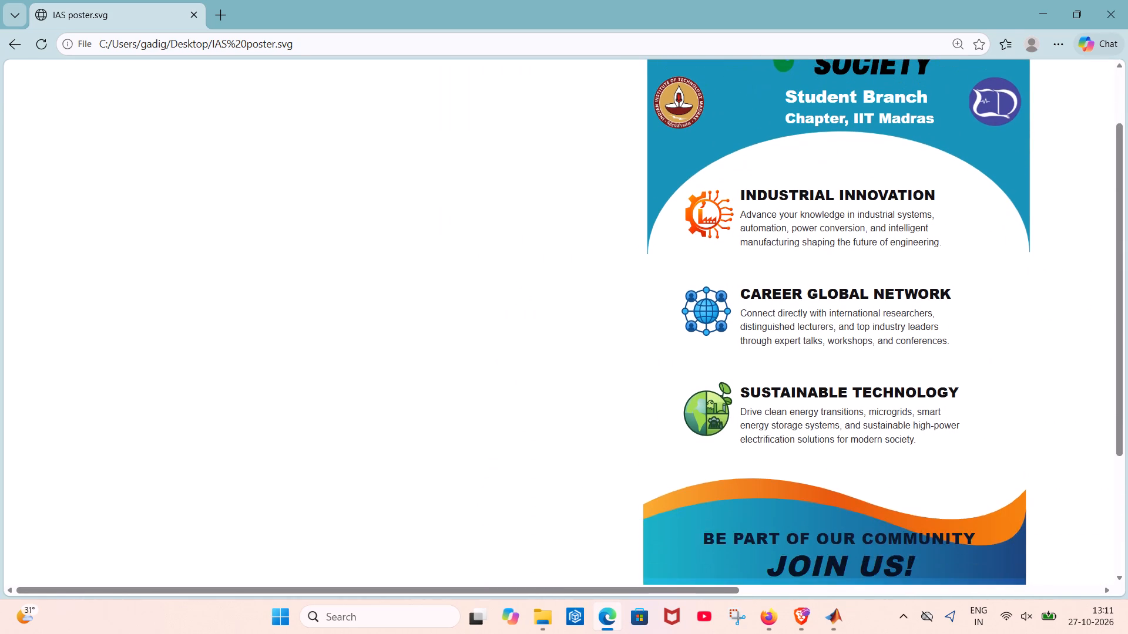
scroll(903, 160, "up", 3)
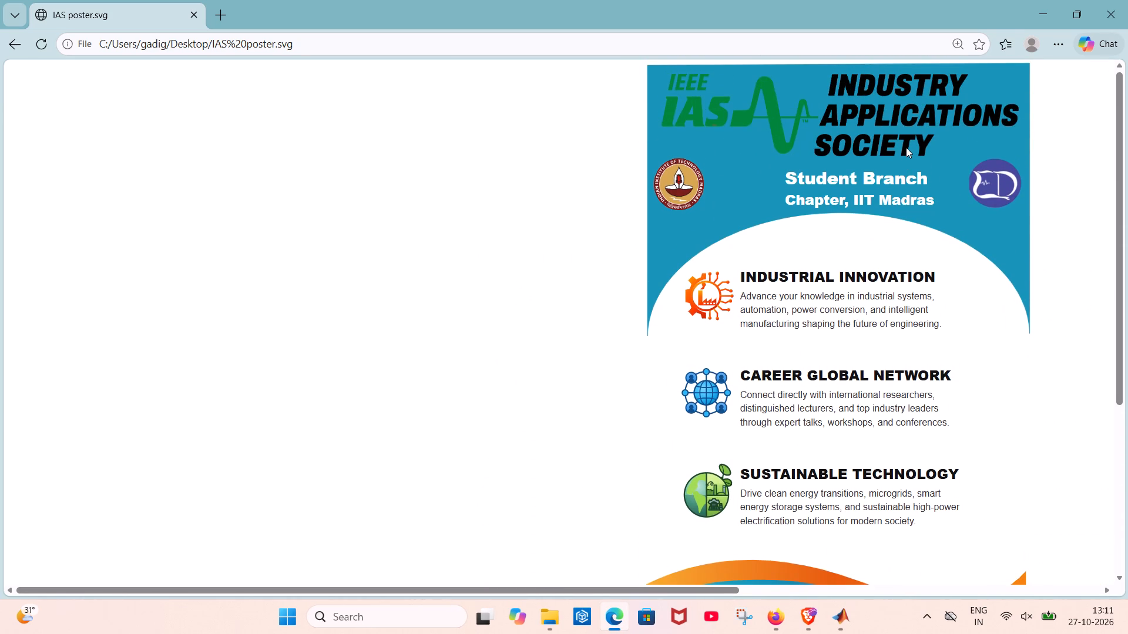
scroll(906, 147, "down", 3)
scroll(906, 147, "up", 1)
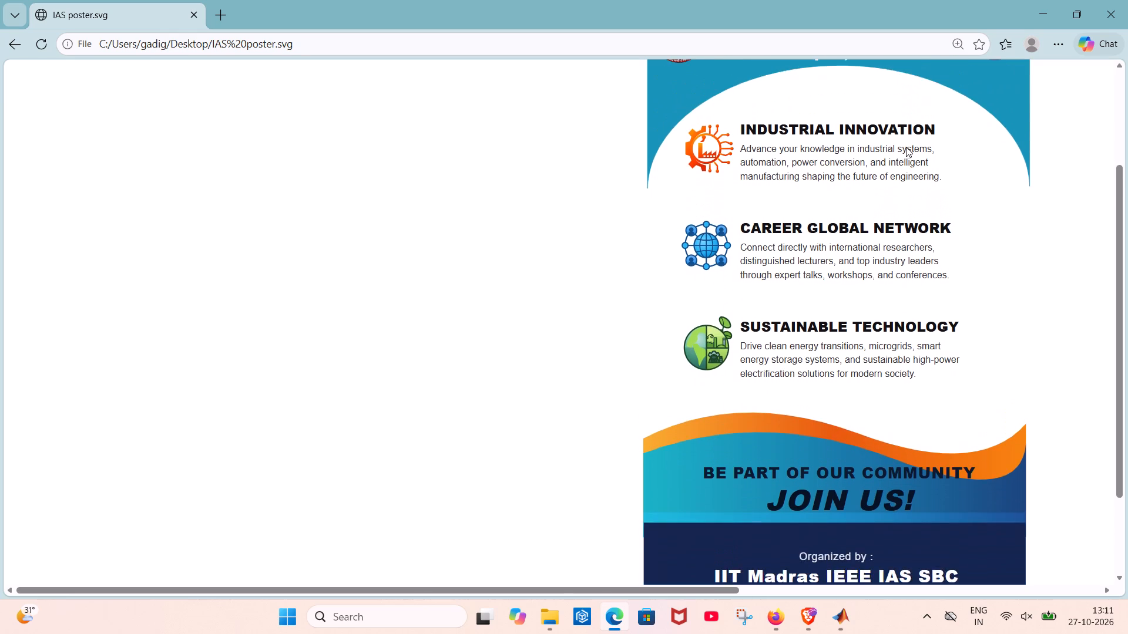
scroll(906, 147, "down", 1)
scroll(906, 147, "up", 2)
scroll(906, 146, "down", 2)
scroll(906, 146, "up", 3)
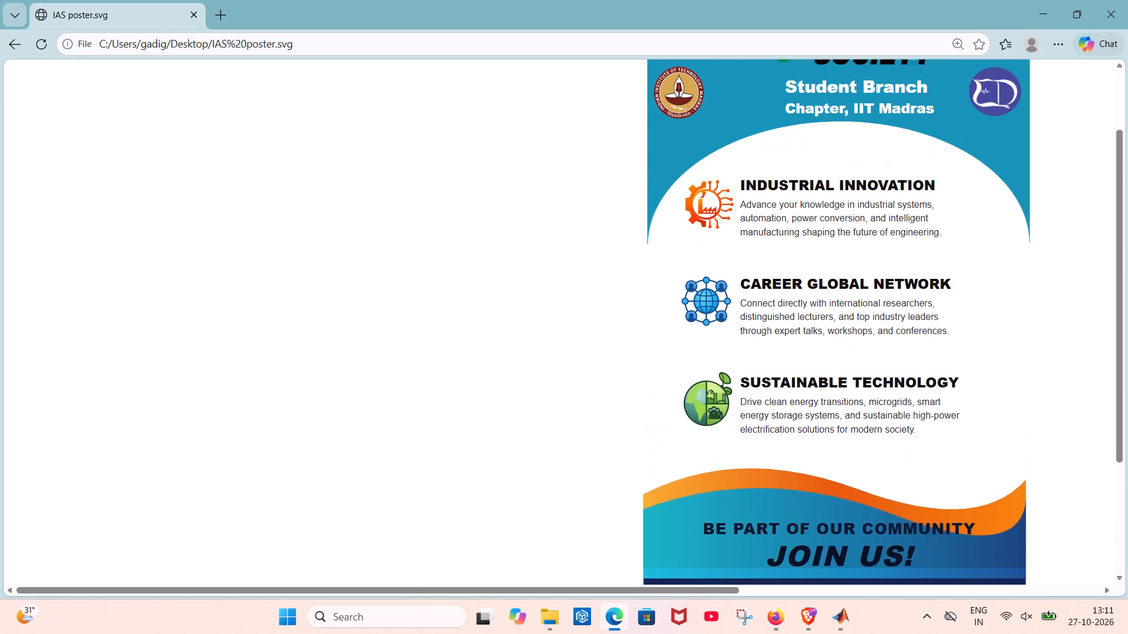
scroll(906, 146, "up", 2)
left_click(1127, 0)
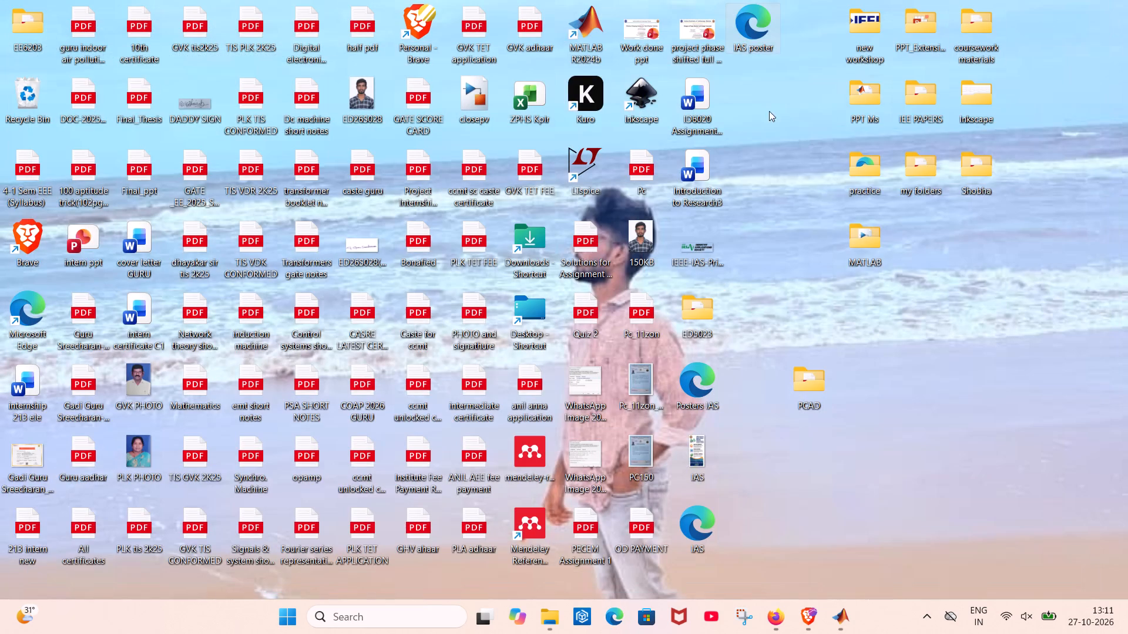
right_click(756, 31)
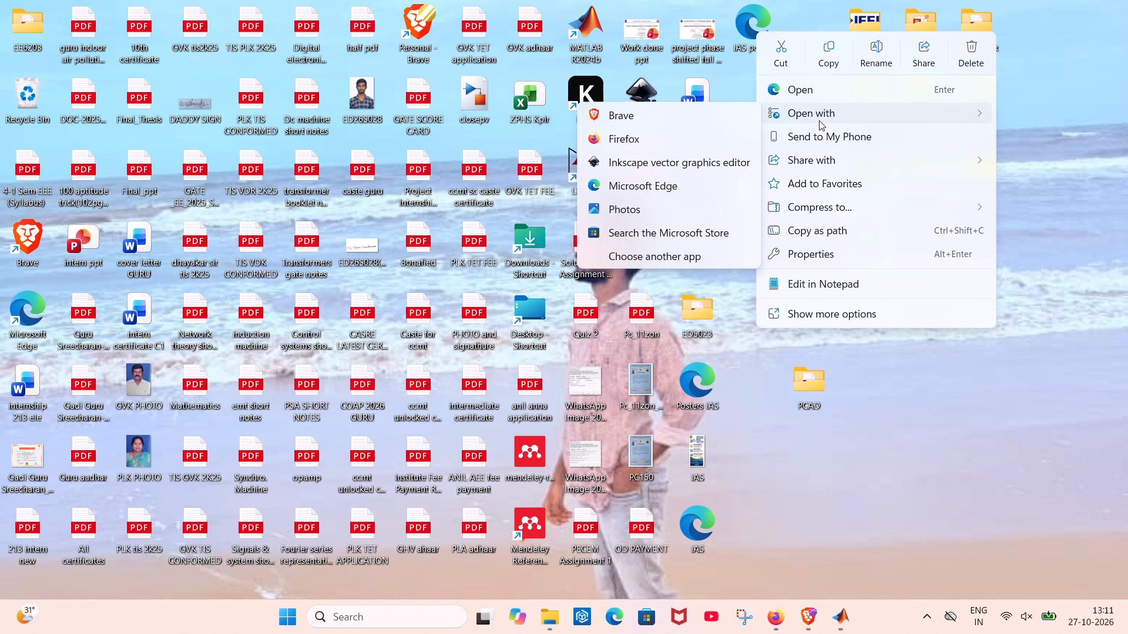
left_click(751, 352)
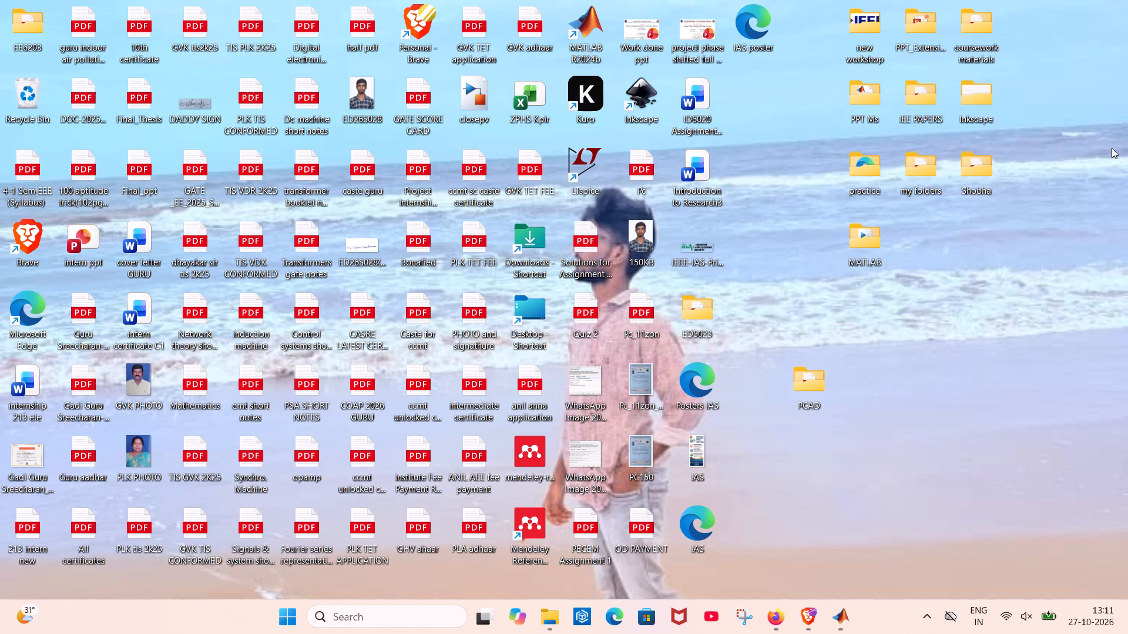
Put the computer to sleep.
key("alt+F4")
key("Left")
key("Return")
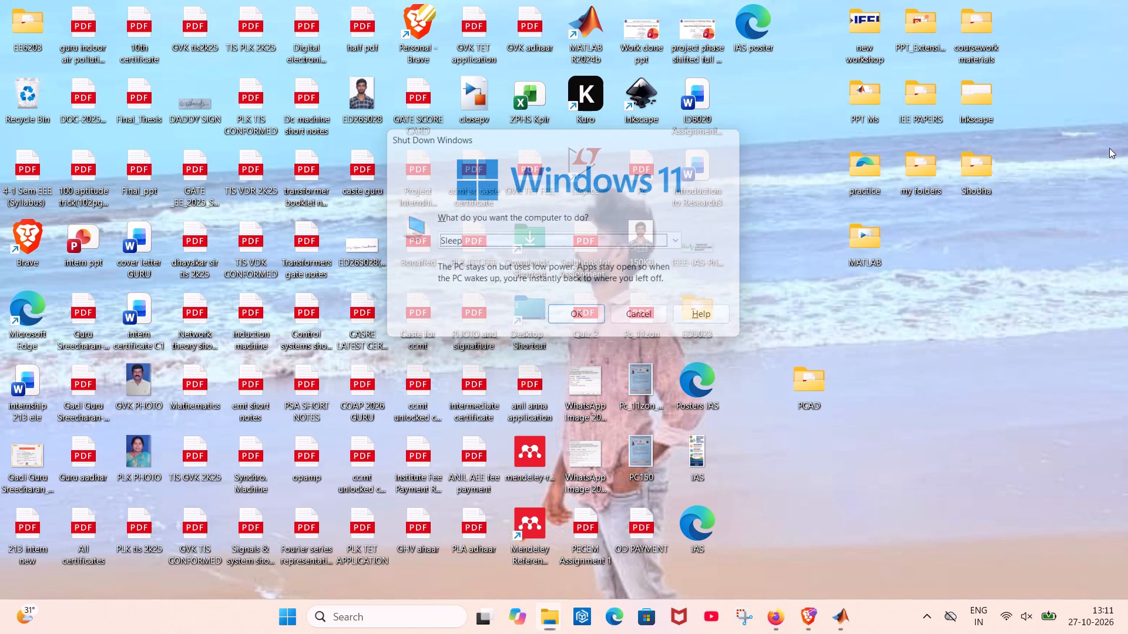